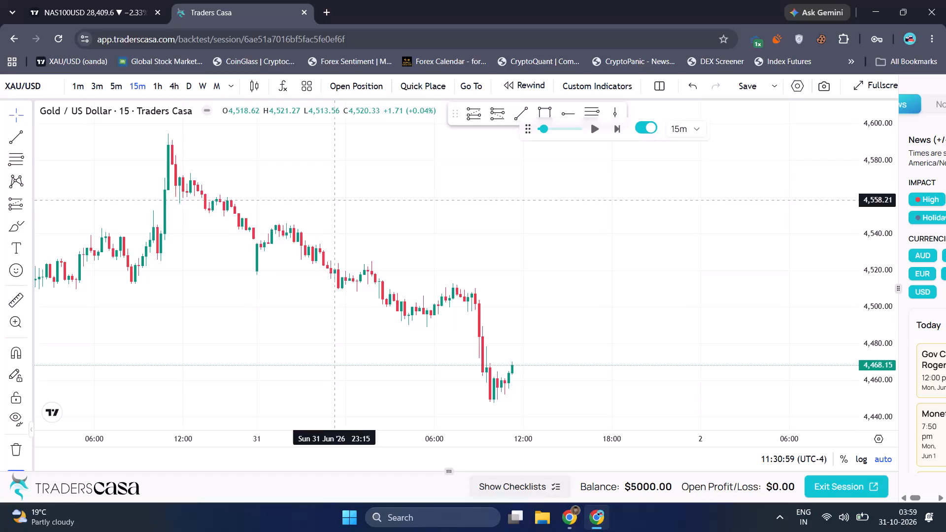
On the daily chart, draw a rectangle zone between about 4,952 and 5,035, from 16 March to 8 June 2026.
click(194, 80)
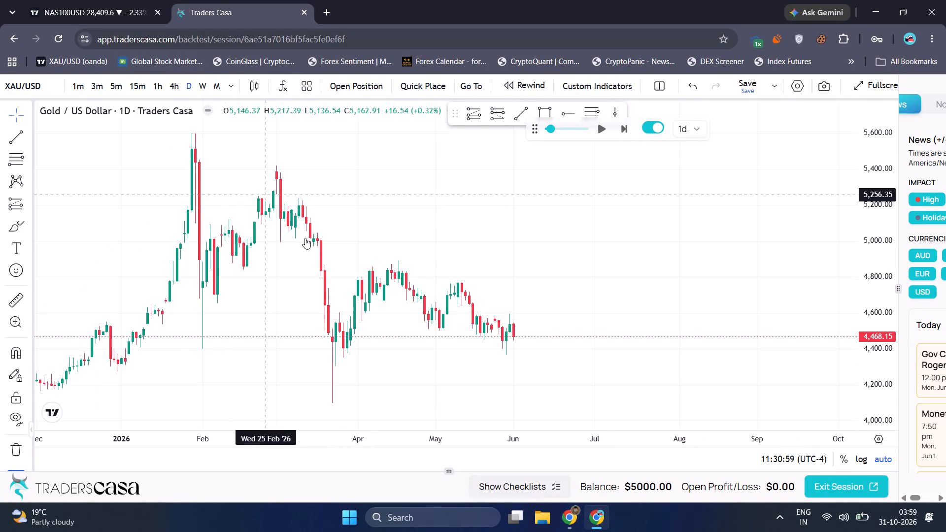
drag(332, 265, 423, 174)
drag(881, 238, 882, 259)
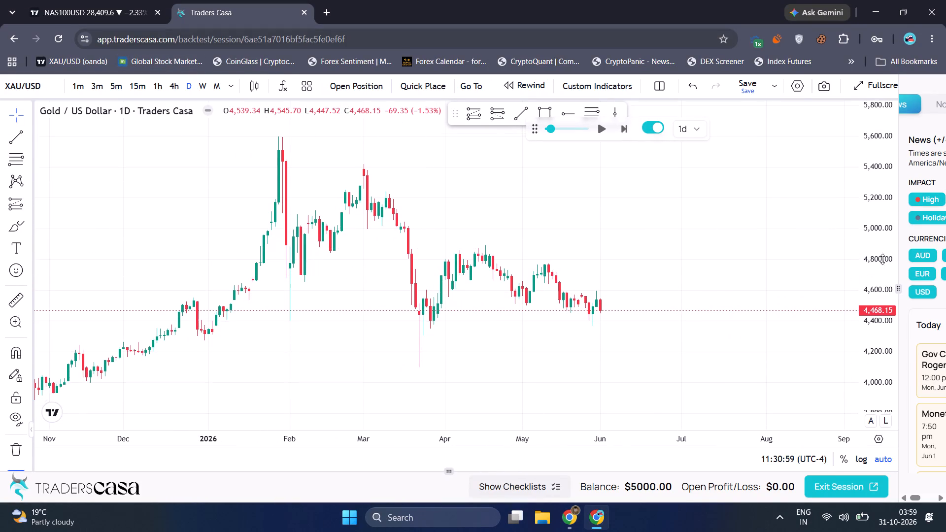
drag(882, 259, 882, 279)
scroll(664, 329, down, 3)
scroll(638, 307, up, 2)
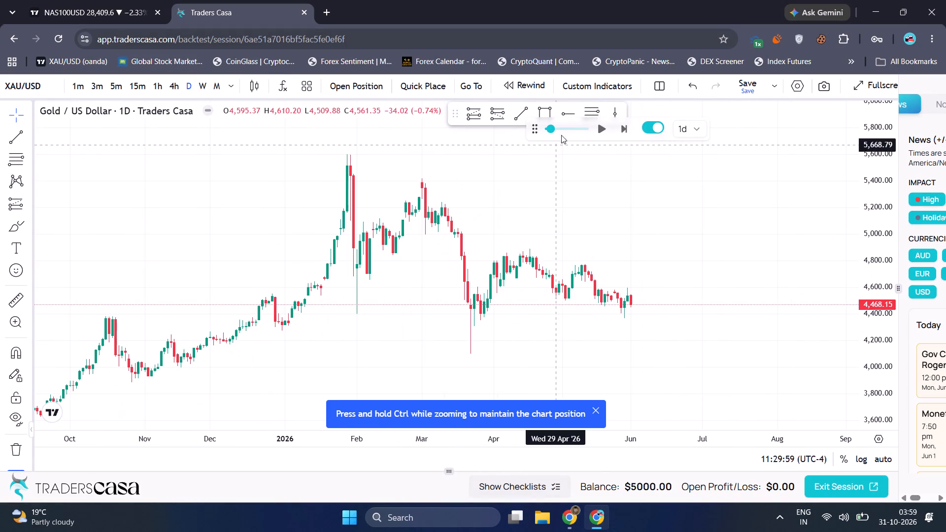
click(544, 107)
click(454, 240)
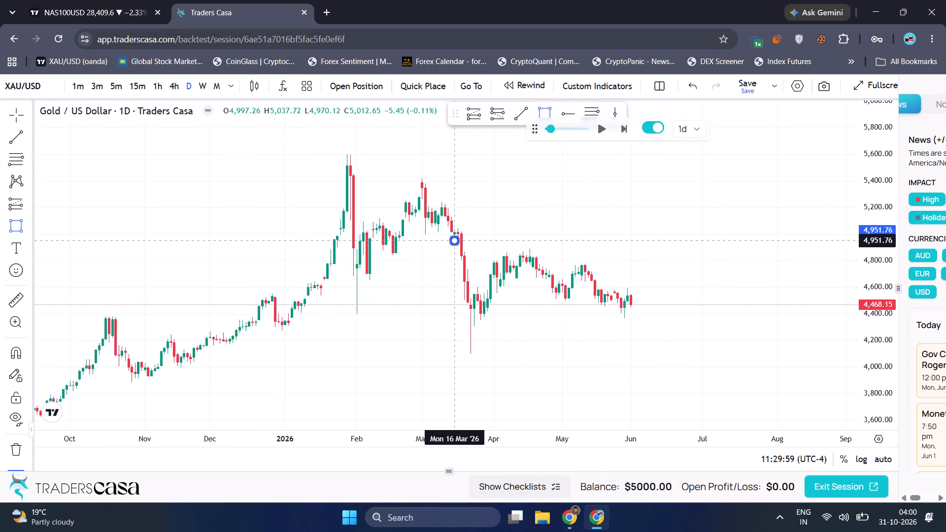
click(647, 229)
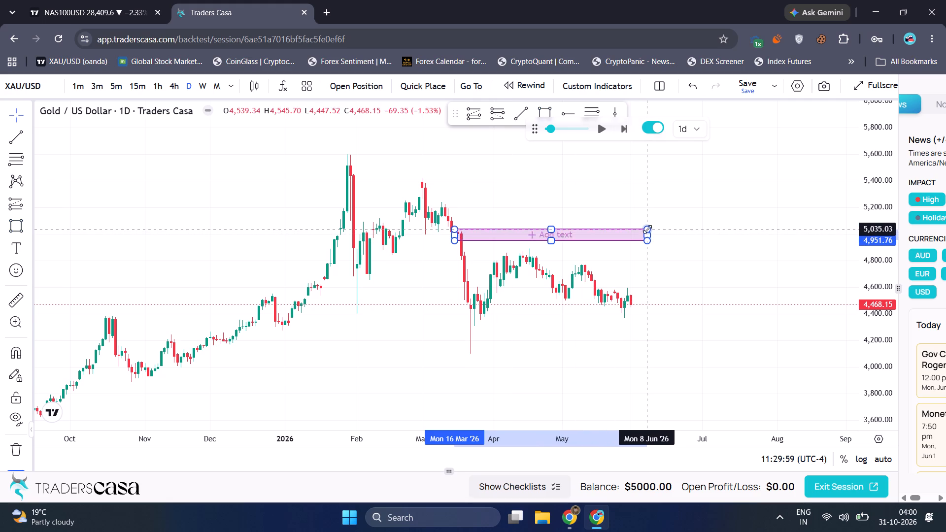
click(602, 326)
Switch the chart to the 1-hour timeframe and examine the gold price swings from May up to 1 June.
scroll(874, 333, up, 5)
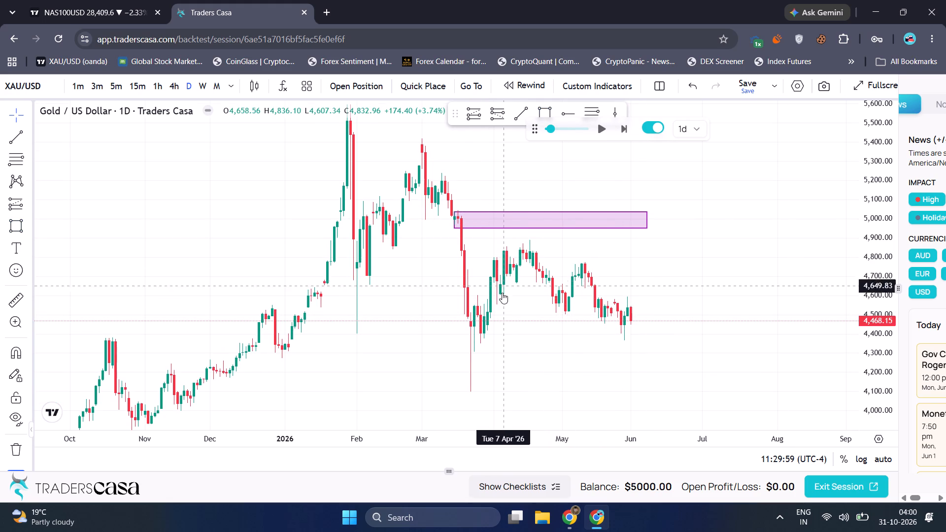
click(148, 86)
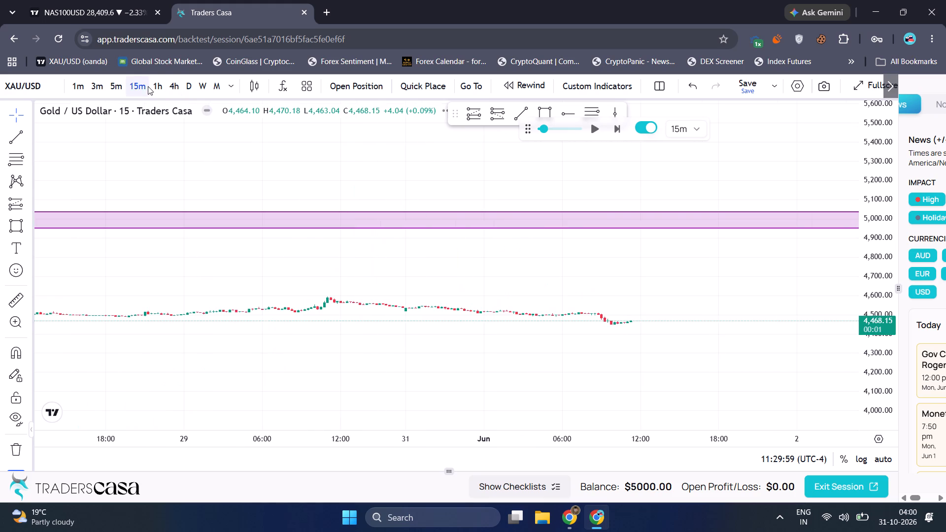
click(159, 86)
scroll(267, 196, down, 7)
scroll(268, 197, up, 1)
scroll(305, 206, down, 5)
scroll(321, 218, up, 1)
scroll(428, 264, down, 1)
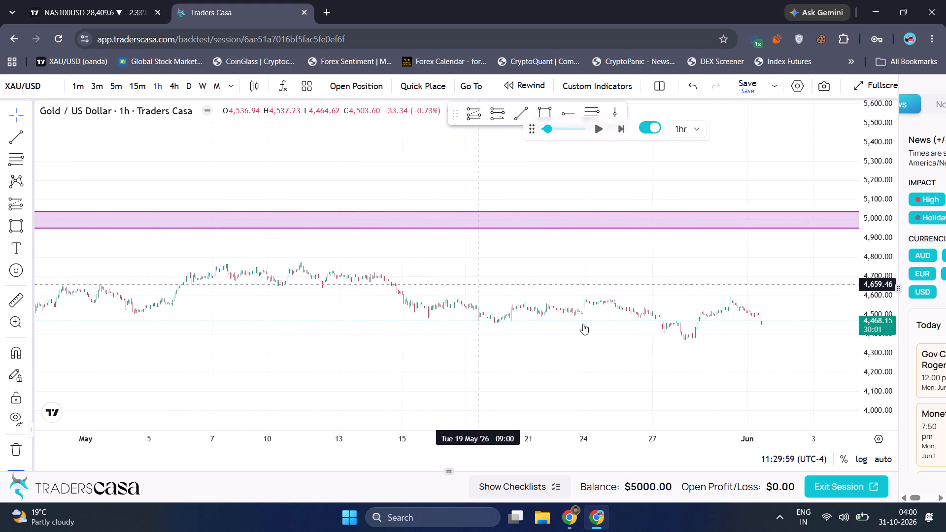
scroll(586, 321, down, 5)
scroll(875, 323, up, 5)
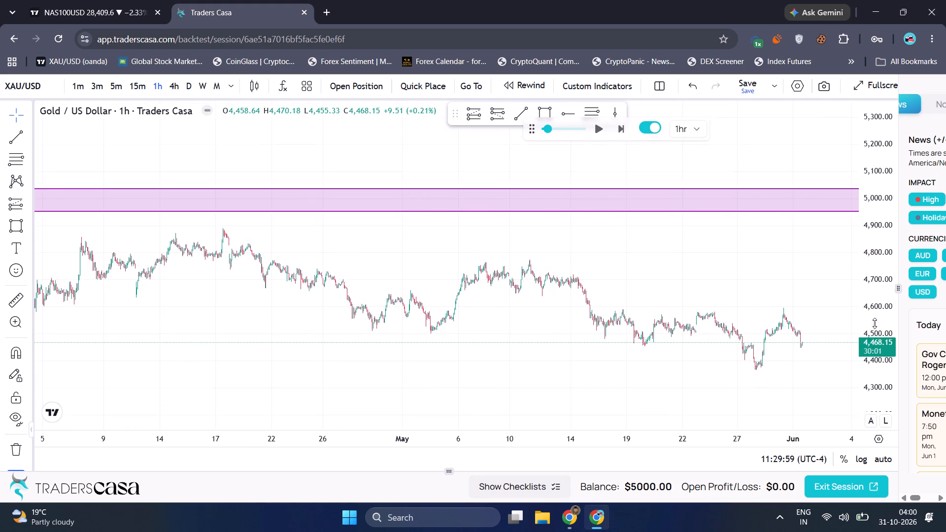
scroll(875, 323, up, 8)
drag(682, 362, 536, 202)
drag(606, 228, 605, 250)
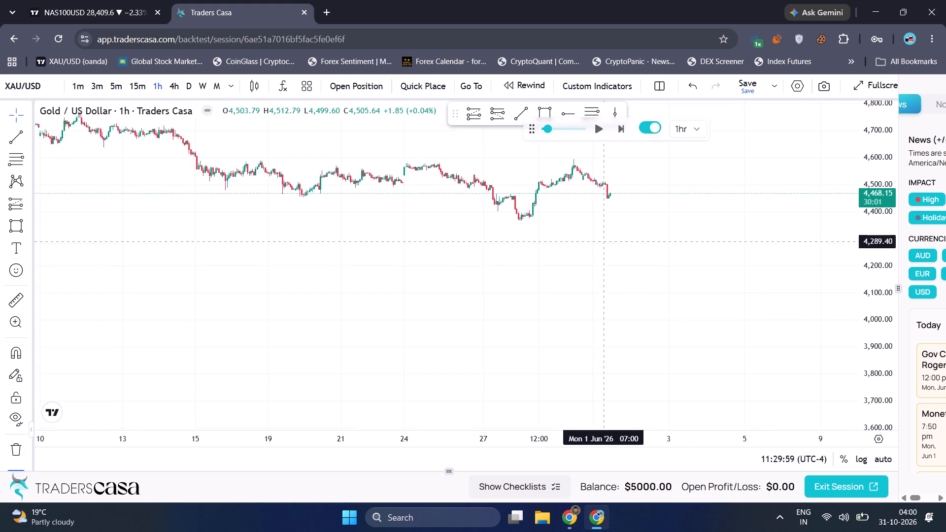
drag(605, 250, 636, 322)
scroll(864, 297, up, 11)
drag(592, 299, 686, 317)
scroll(697, 315, down, 4)
scroll(697, 315, up, 1)
scroll(697, 315, down, 5)
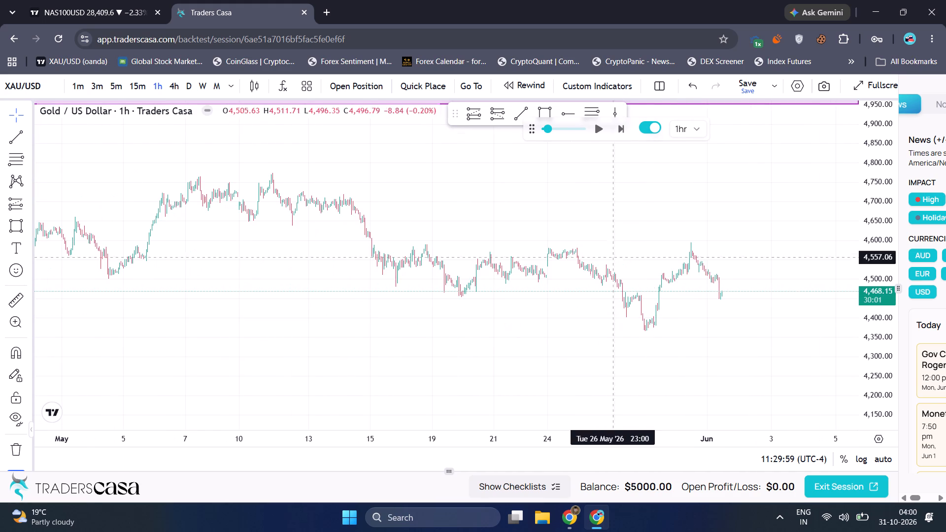
scroll(589, 243, up, 2)
scroll(589, 243, down, 2)
scroll(589, 243, up, 2)
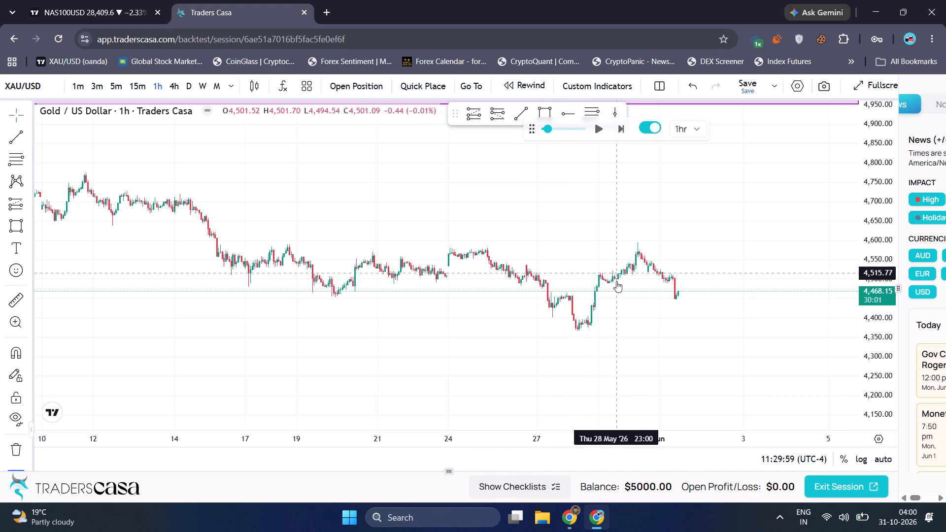
Draw a horizontal trend line at 4,418 from the 28 May 09:00 candle to 1 June 13:00.
click(520, 111)
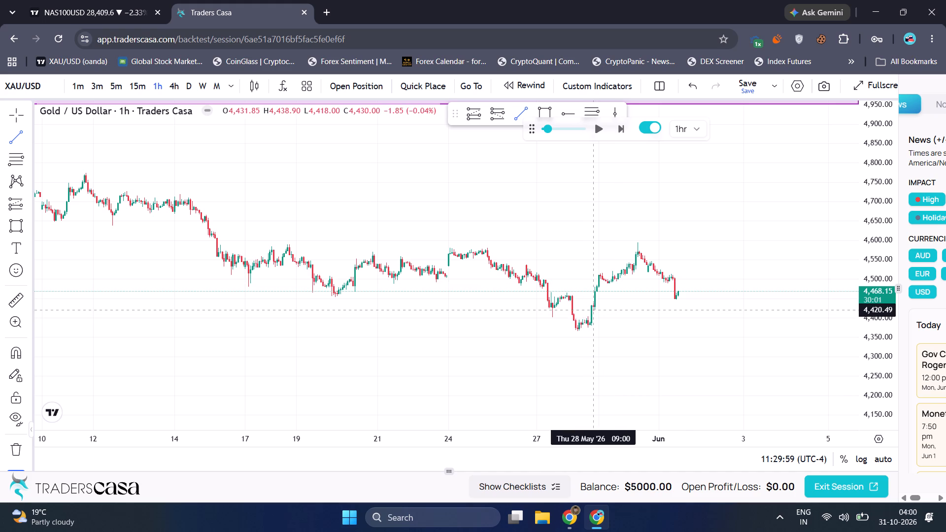
ctrl+click(593, 310)
shift+click(682, 324)
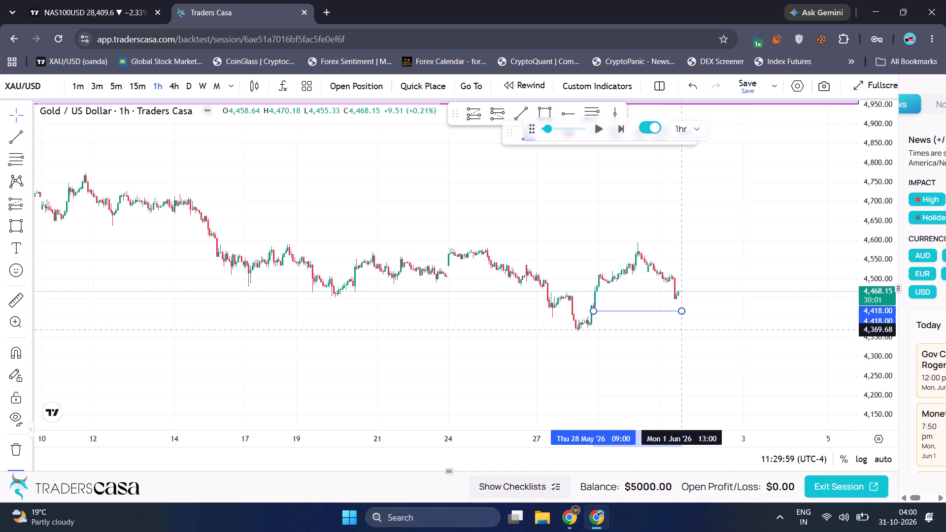
click(660, 359)
Draw a second horizontal trend line at 4,379.38 from the 28 May 08:00 candle to just past the latest candle.
click(512, 116)
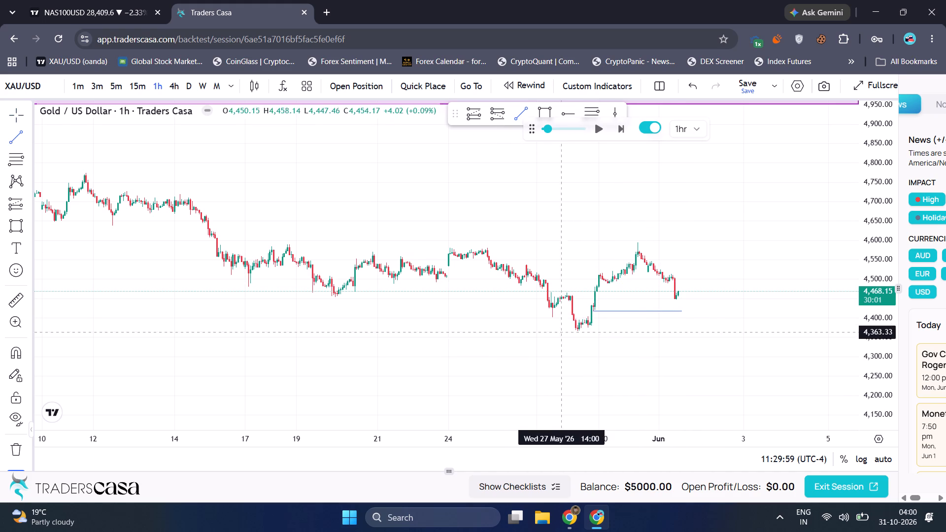
ctrl+click(592, 346)
shift+click(695, 348)
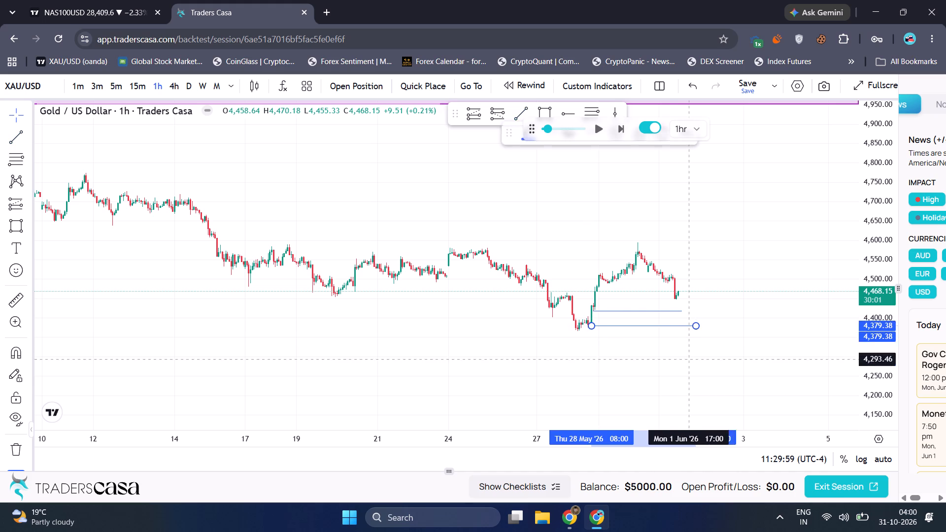
click(669, 397)
Switch to the 15-minute timeframe and move the upper trend line to about 4,421, starting slightly later on 28 May.
drag(668, 397, 648, 352)
scroll(843, 325, up, 2)
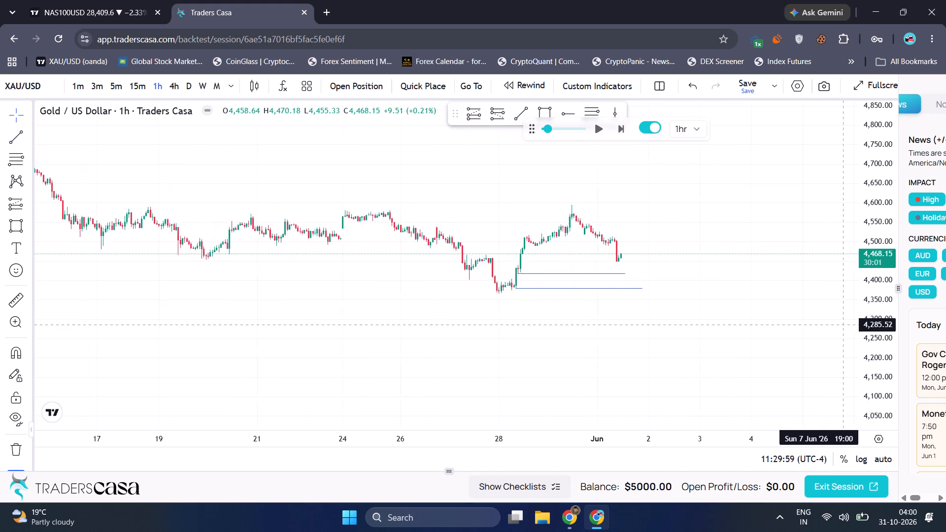
scroll(843, 325, up, 12)
drag(653, 283, 673, 375)
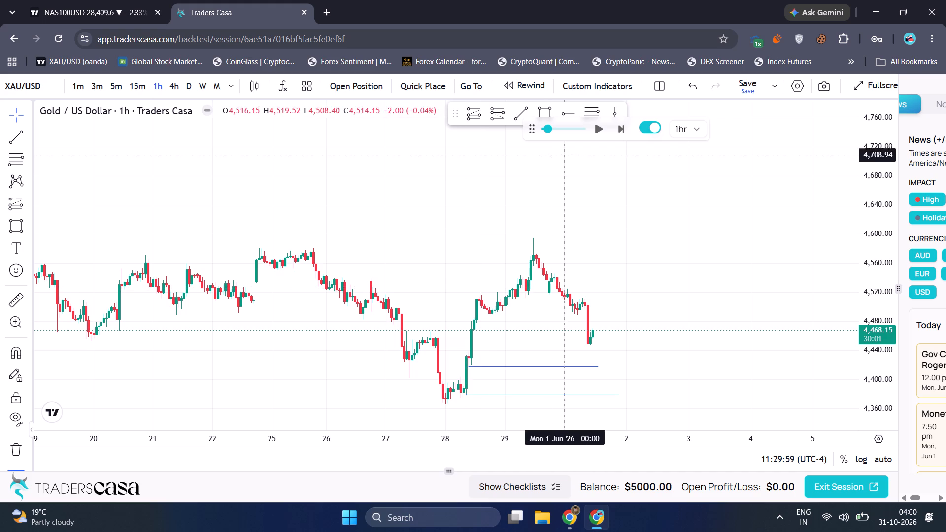
click(149, 87)
click(143, 88)
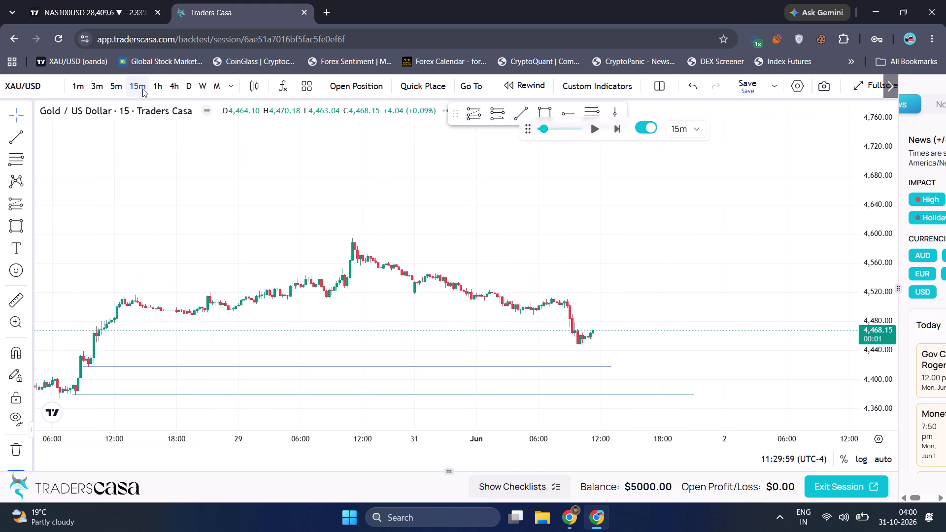
scroll(336, 279, down, 2)
drag(287, 351, 336, 321)
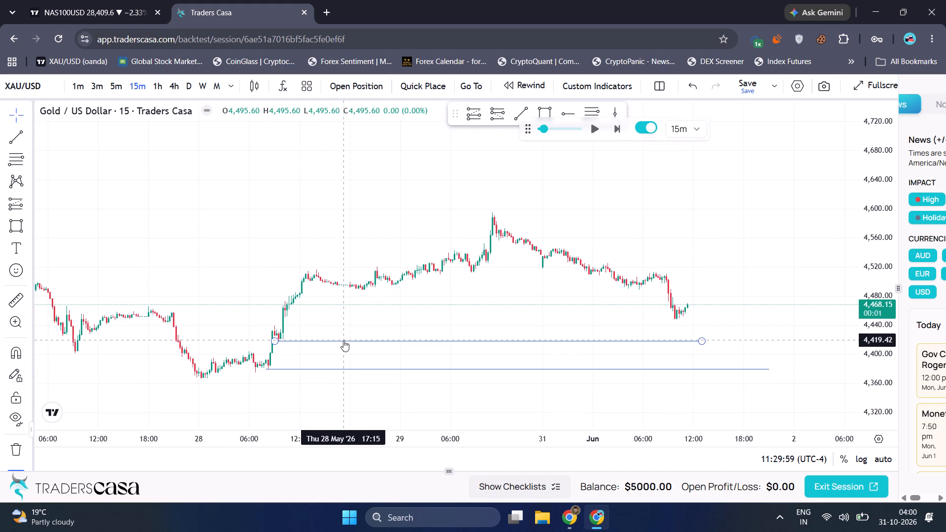
drag(343, 340, 347, 340)
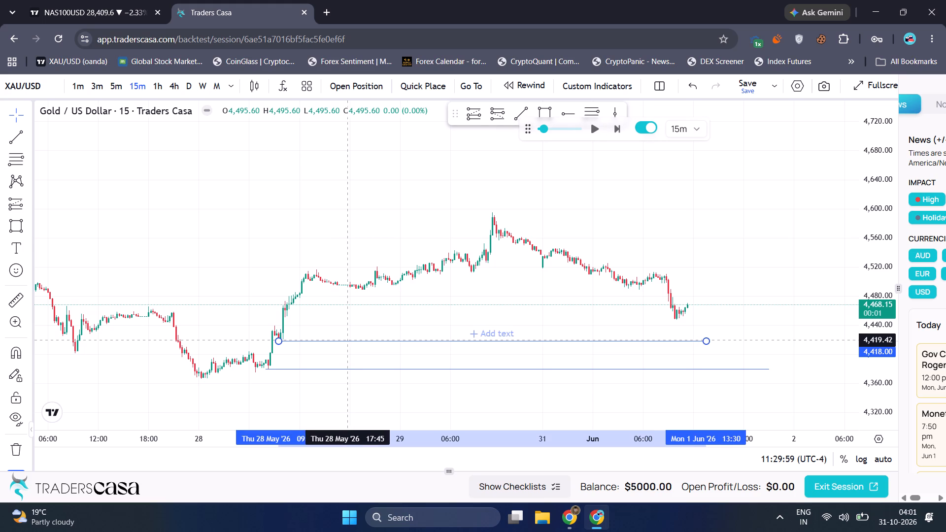
drag(347, 340, 351, 337)
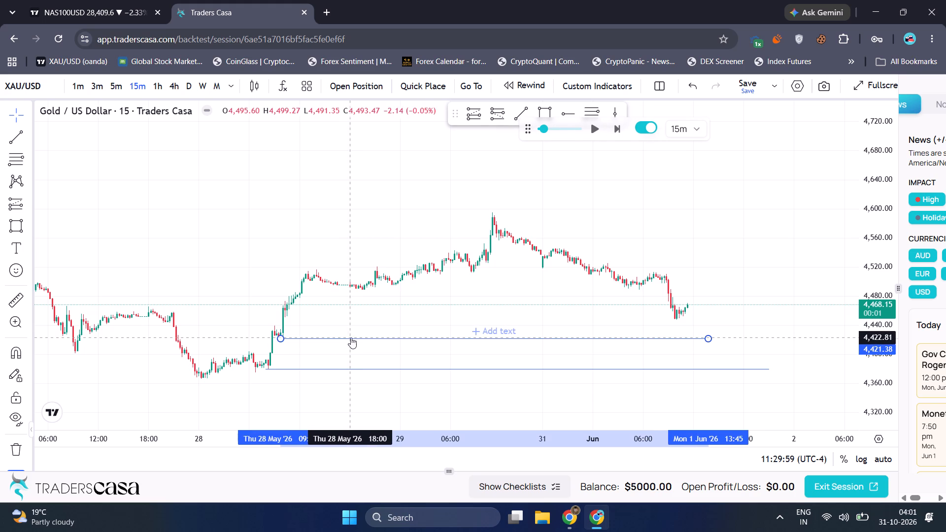
click(348, 329)
Play the 15-minute replay through the afternoon of 1 June, keeping the newest candles and both trend lines in view.
drag(344, 326, 349, 315)
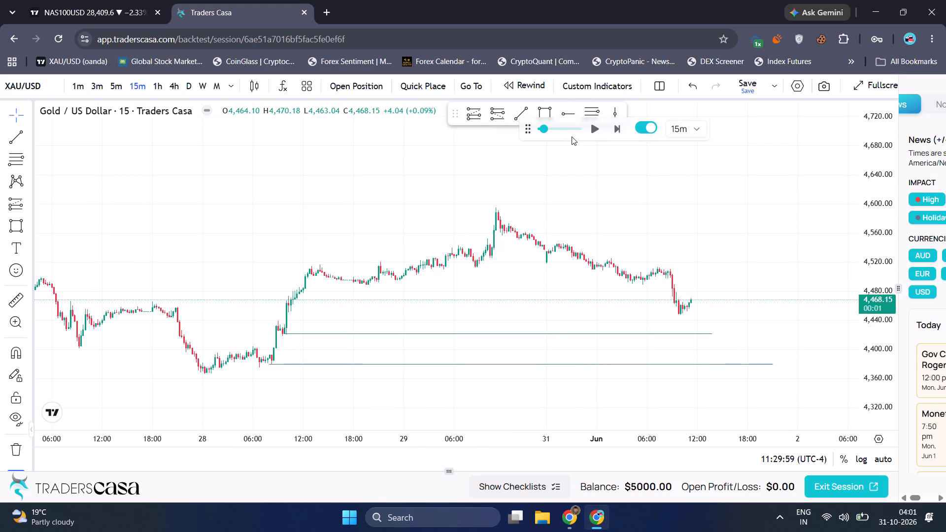
click(591, 125)
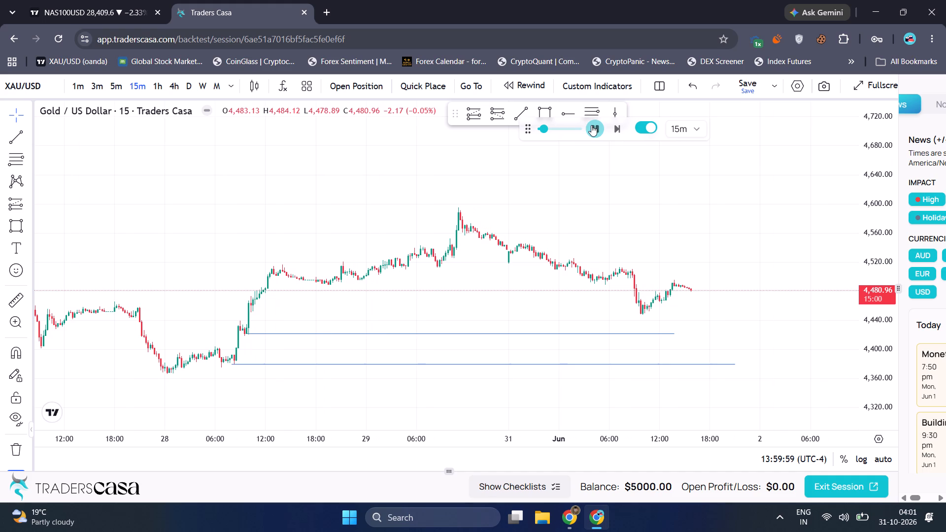
scroll(880, 333, up, 2)
scroll(880, 333, down, 2)
scroll(880, 333, up, 9)
drag(754, 332, 681, 280)
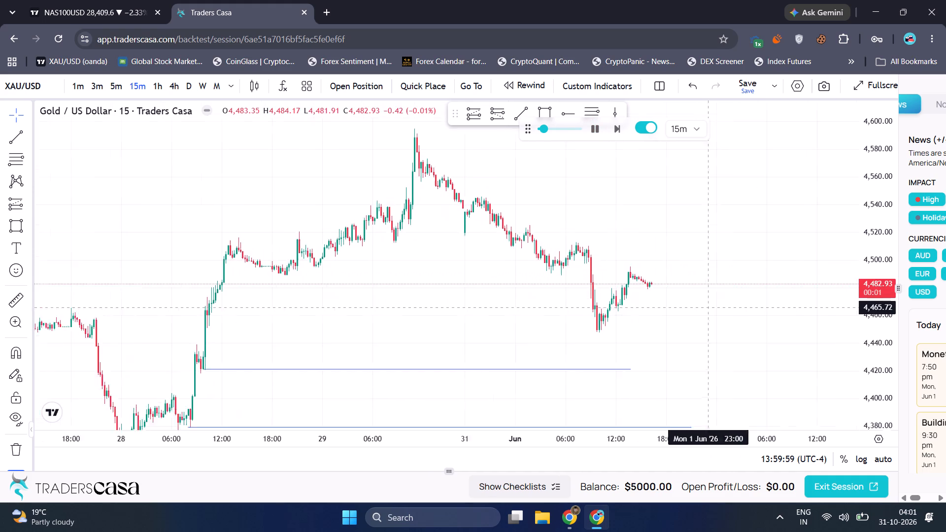
drag(681, 280, 660, 222)
drag(627, 214, 653, 236)
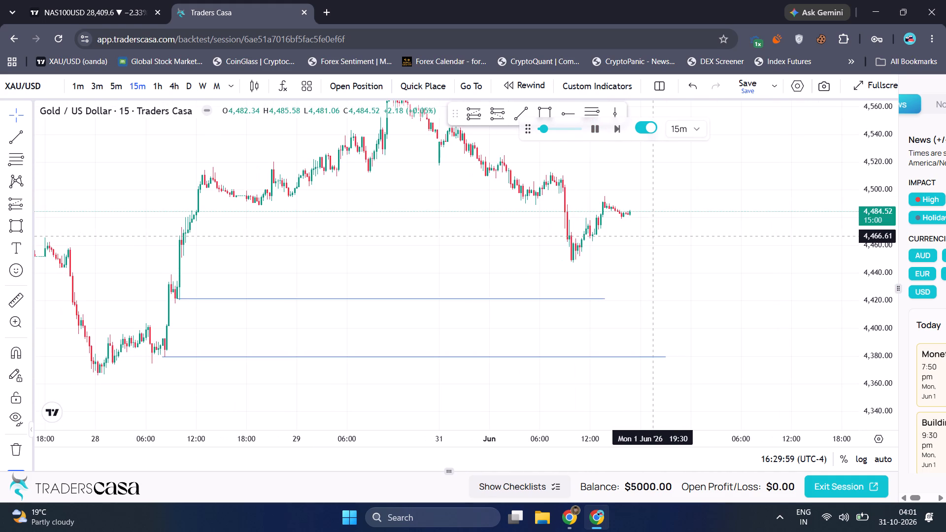
scroll(633, 221, up, 2)
Advance the replay candle by candle to 00:14:59 on 2 June and pause it.
triple_click(613, 125)
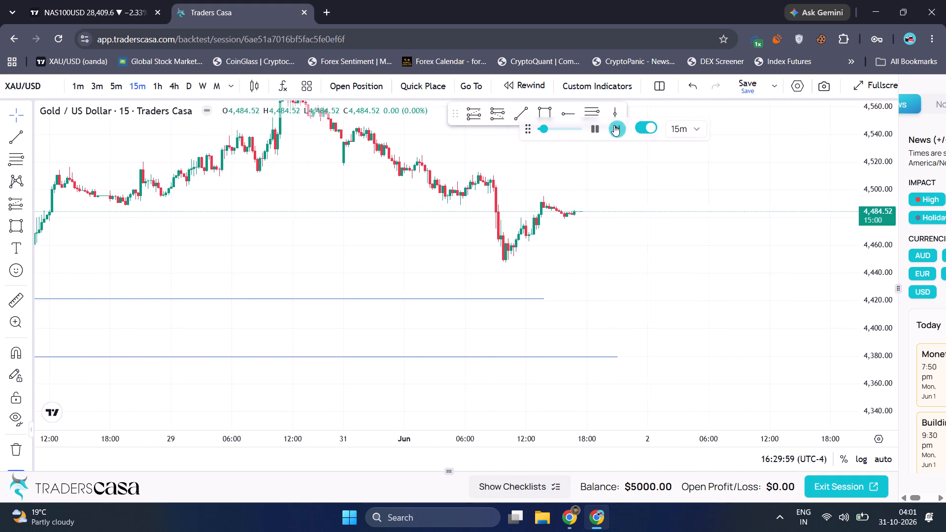
triple_click(614, 125)
triple_click(614, 125)
triple_click(614, 125)
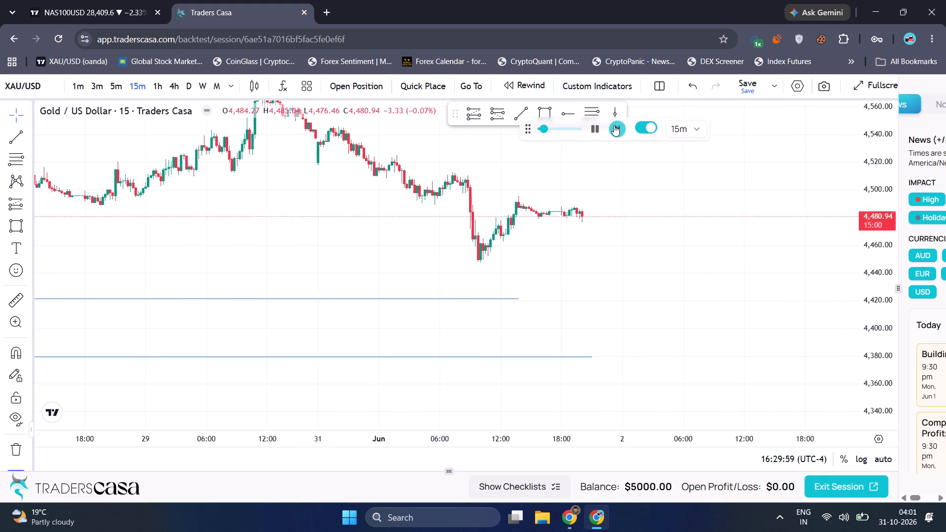
triple_click(614, 125)
triple_click(614, 125)
triple_click(614, 125)
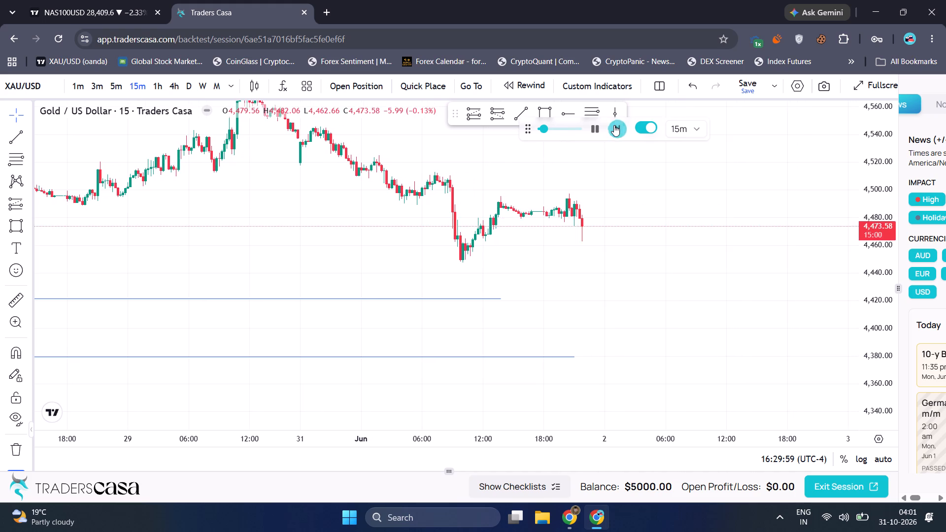
triple_click(614, 125)
triple_click(614, 125)
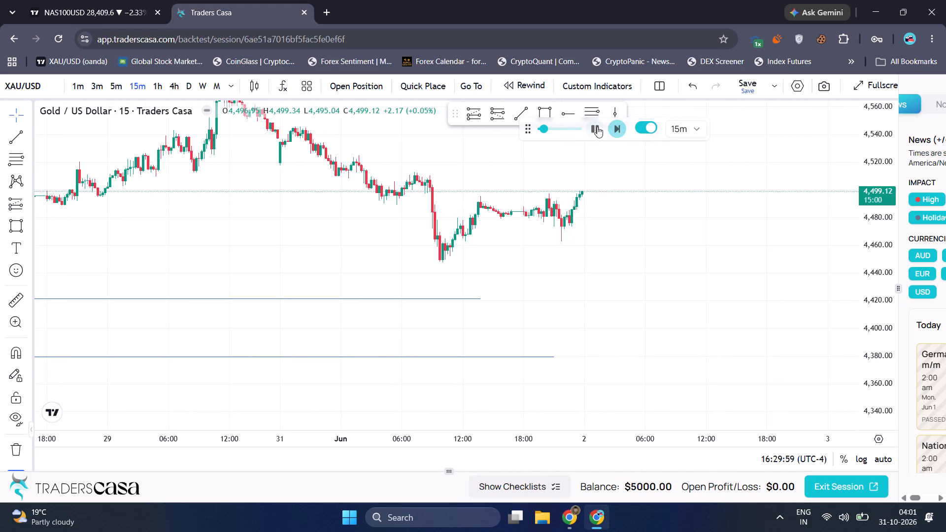
click(596, 130)
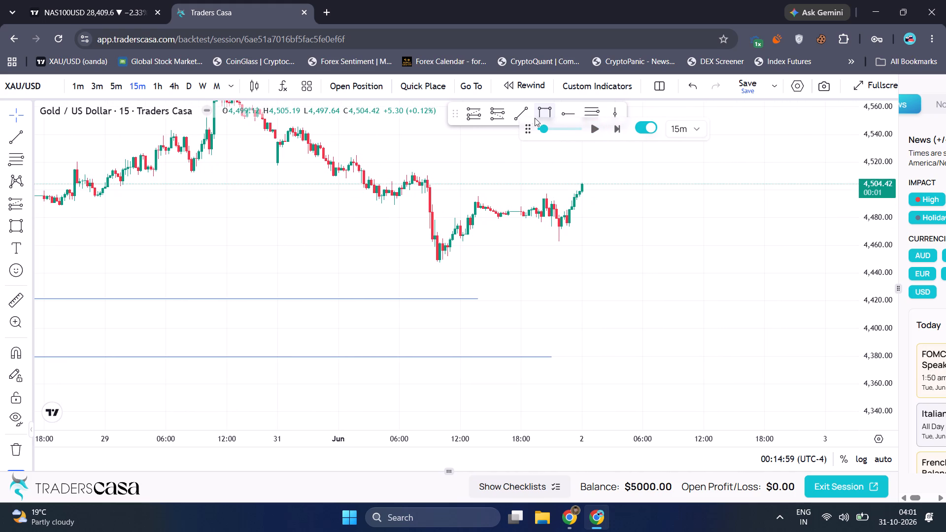
Draw a rectangle zone between about 4,510 and 4,490, from 1 June 08:45 to the latest candle on 2 June.
click(545, 116)
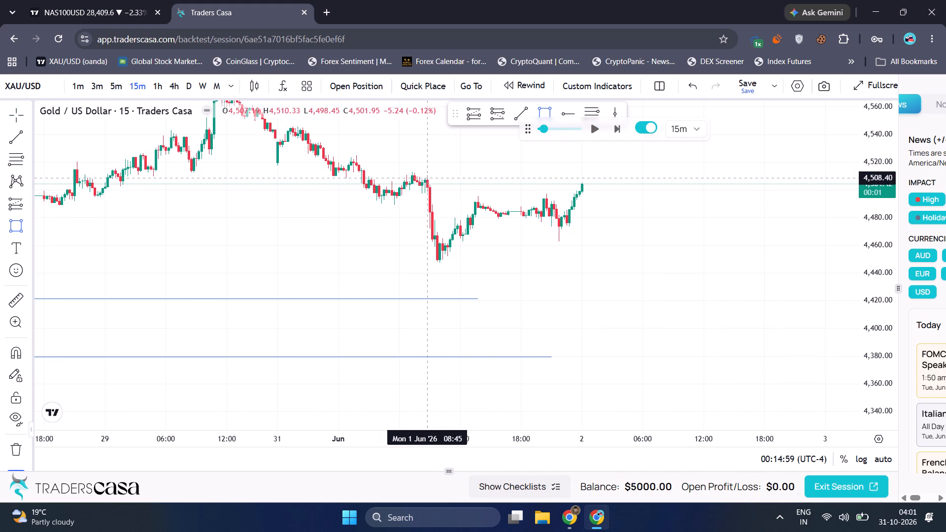
click(427, 176)
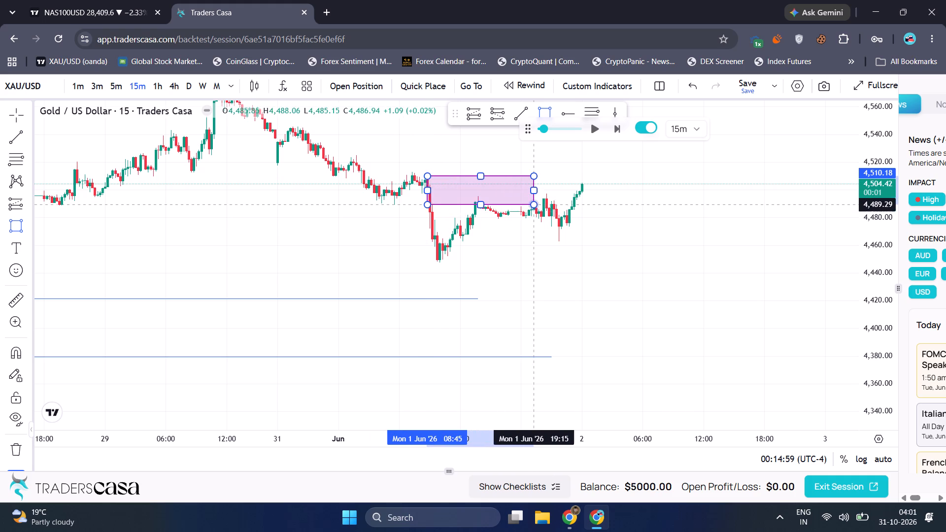
click(584, 203)
click(650, 222)
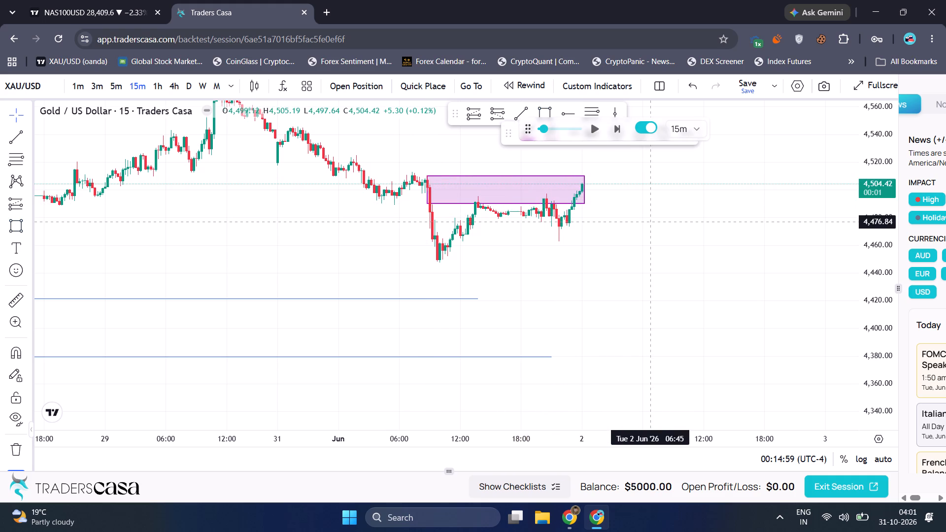
Play the 15-minute replay to 00:59:59 on 2 June and pause it.
click(599, 132)
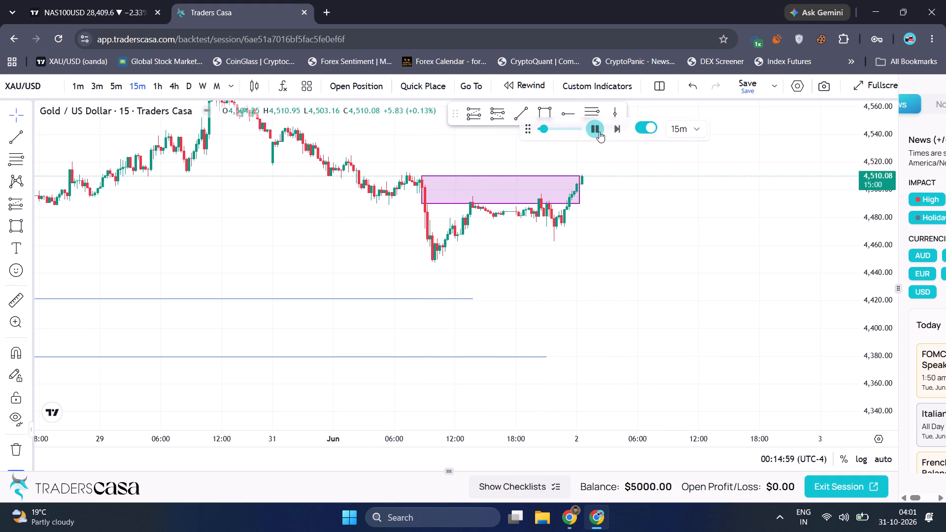
click(599, 132)
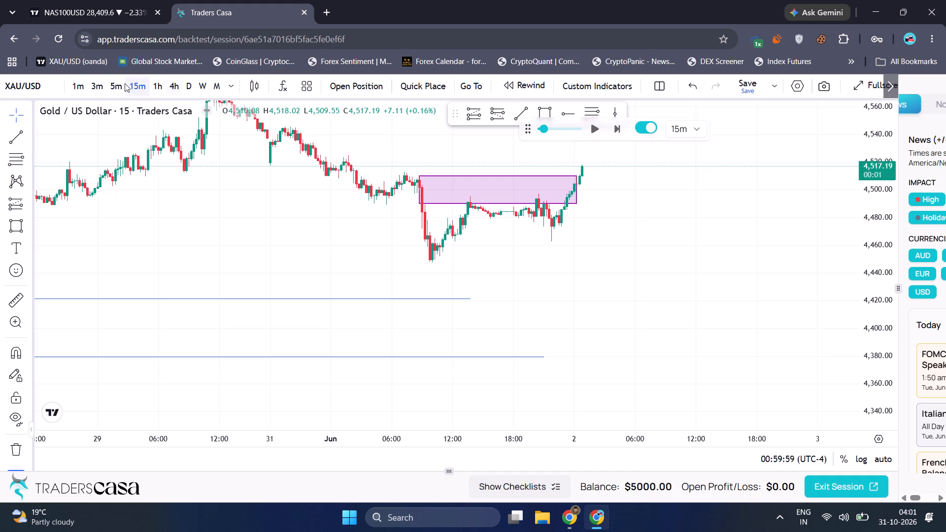
Switch to the 1-minute timeframe and play the replay at a slightly higher speed to 01:12:59 on 2 June, pausing there.
click(81, 85)
scroll(237, 202, down, 6)
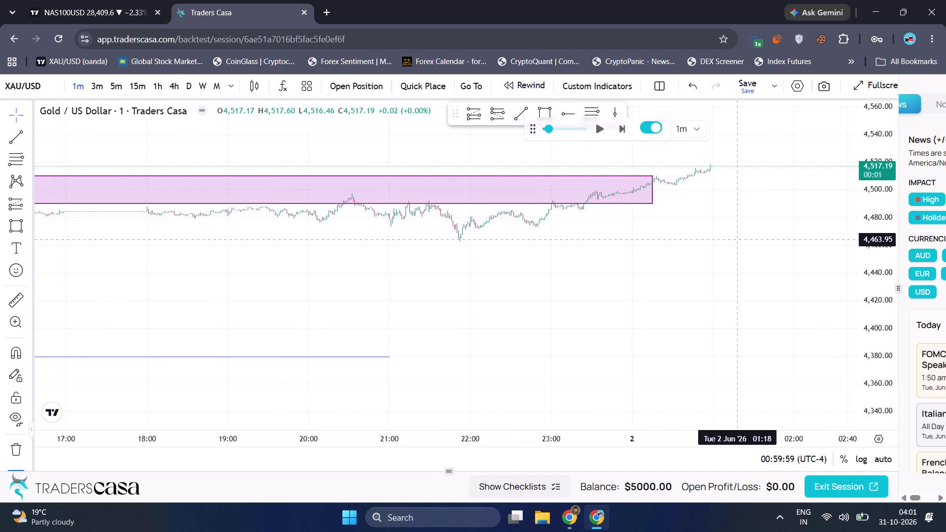
scroll(890, 244, up, 6)
drag(758, 207, 646, 305)
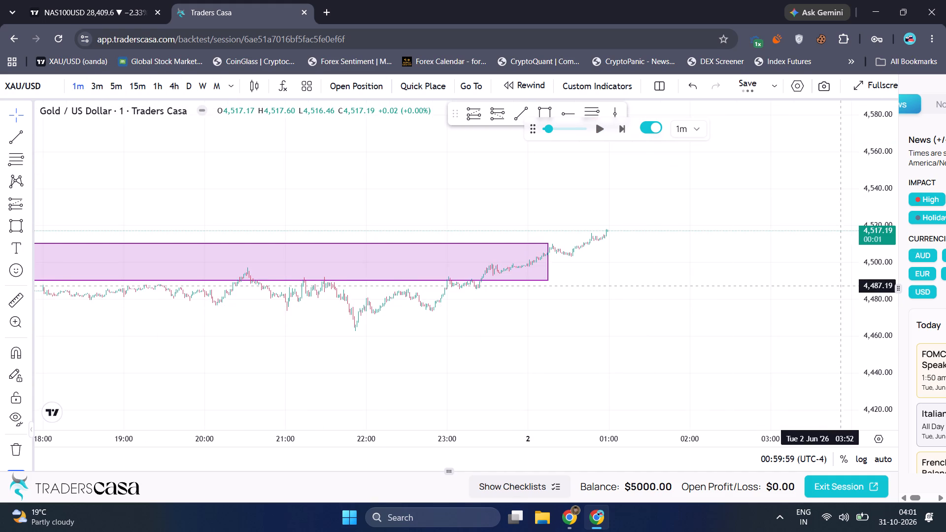
scroll(865, 279, up, 6)
scroll(598, 260, up, 7)
drag(458, 234, 606, 318)
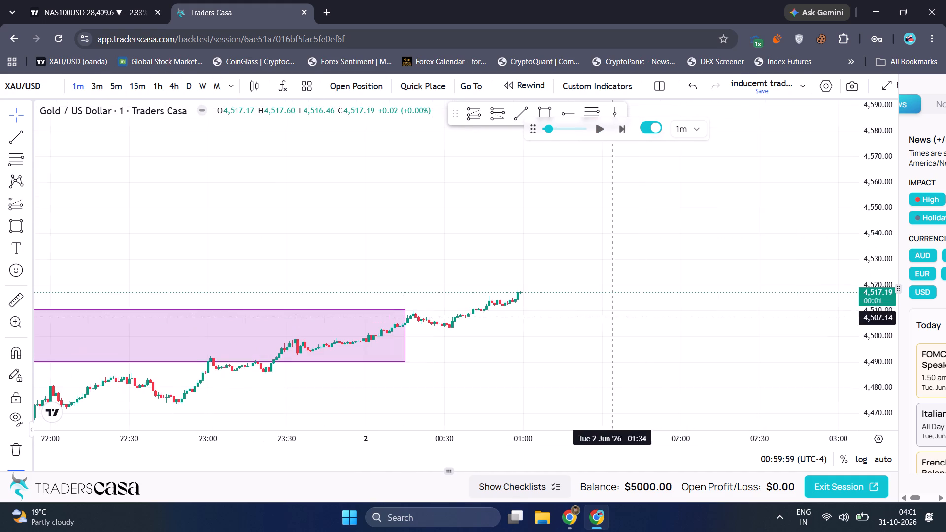
scroll(882, 314, up, 6)
drag(565, 343, 612, 297)
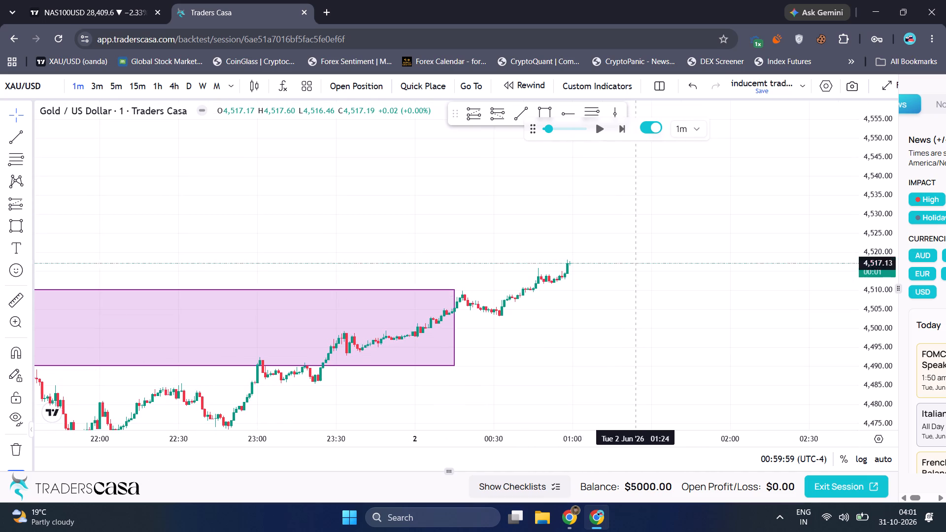
click(603, 132)
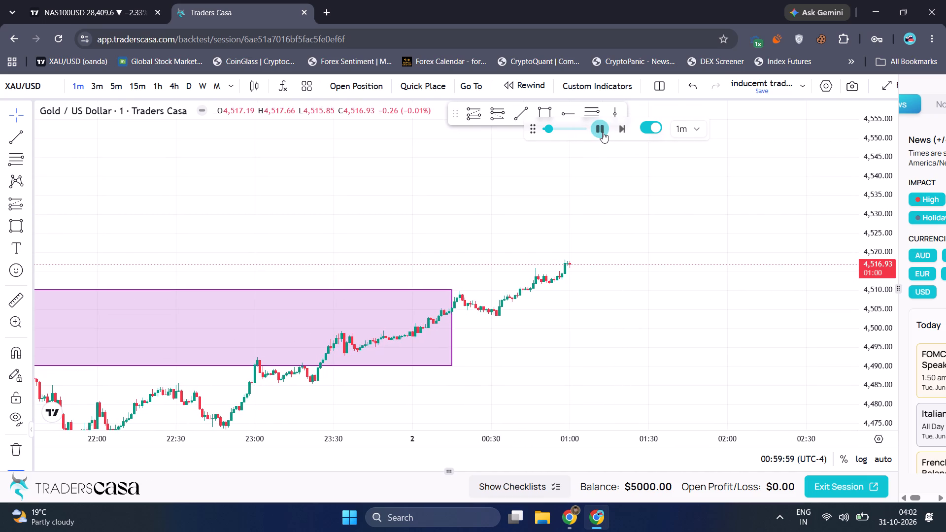
click(548, 130)
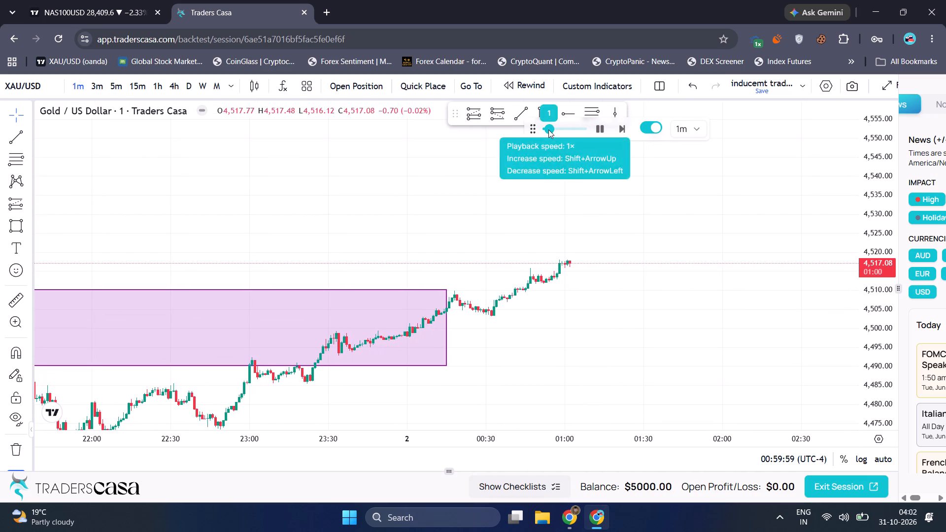
click(608, 131)
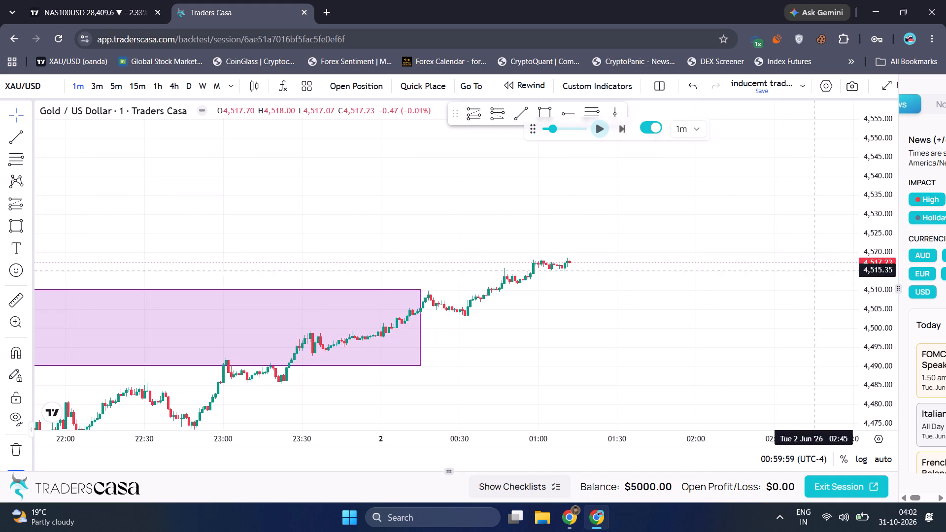
scroll(878, 315, up, 19)
drag(532, 315, 593, 200)
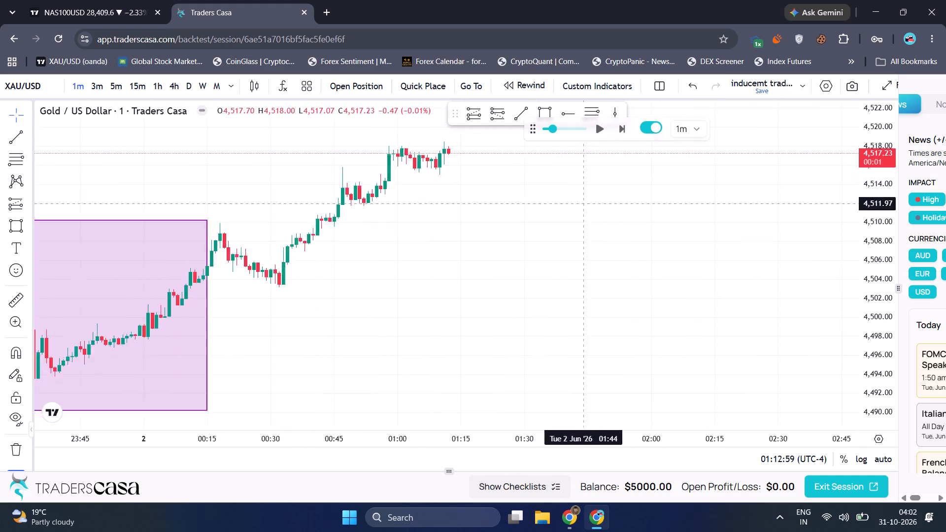
drag(593, 200, 634, 190)
Switch to the 15-minute timeframe and examine the price action around the rectangle zone and the newest candles.
click(142, 83)
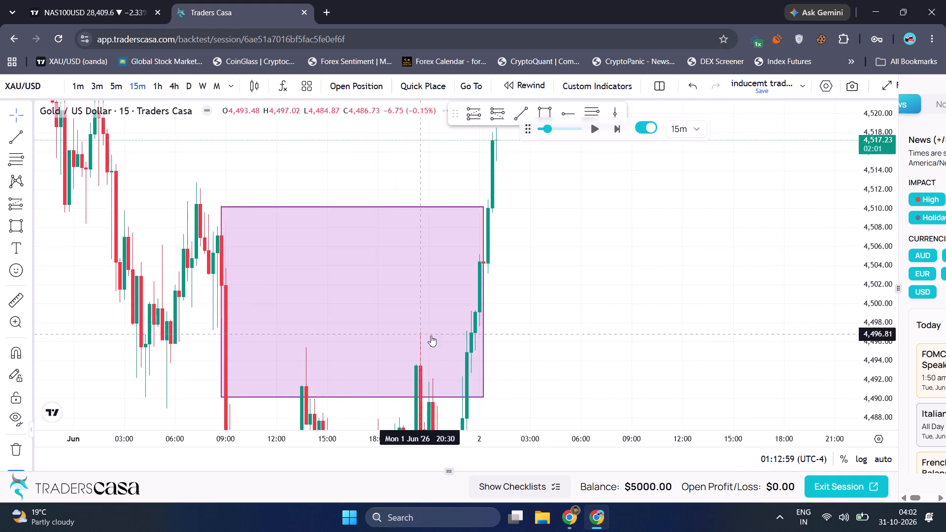
drag(889, 230, 873, 385)
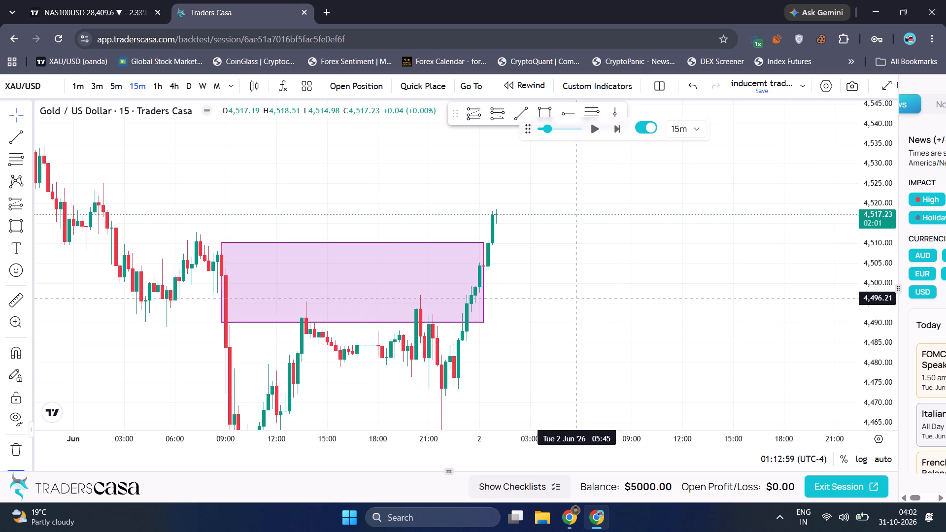
scroll(576, 298, down, 4)
scroll(576, 298, up, 1)
scroll(576, 298, down, 1)
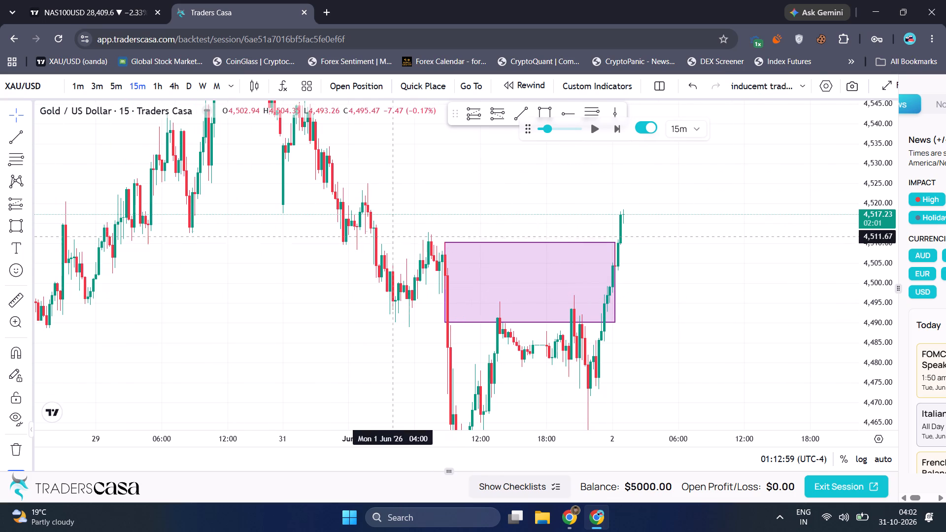
drag(451, 223, 432, 156)
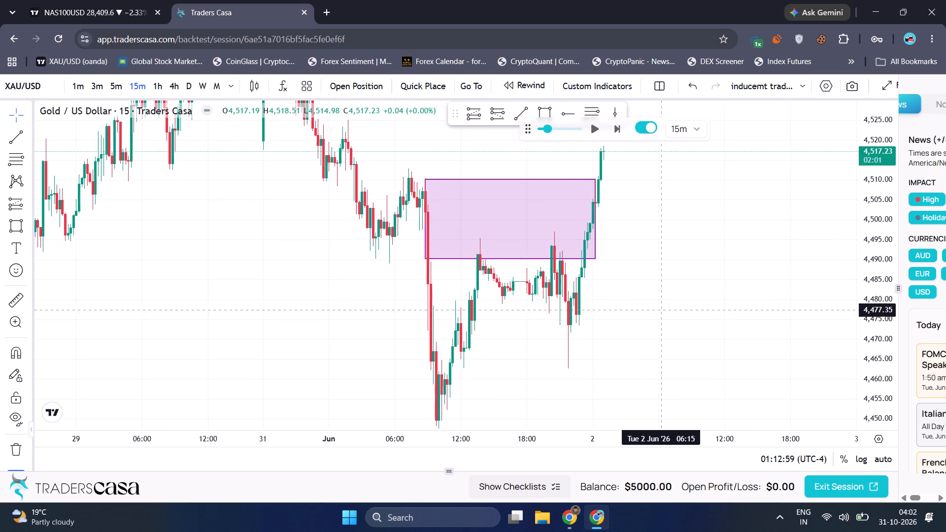
drag(665, 292, 577, 327)
scroll(569, 327, up, 3)
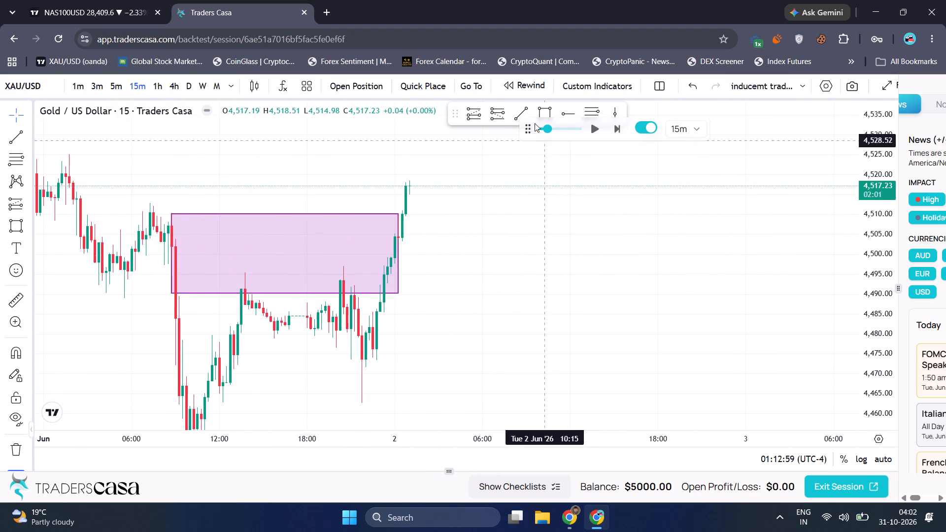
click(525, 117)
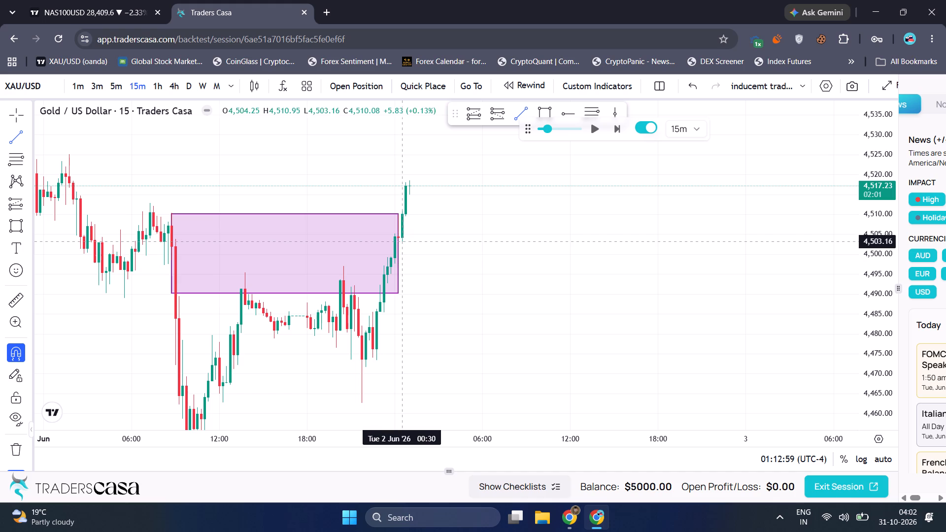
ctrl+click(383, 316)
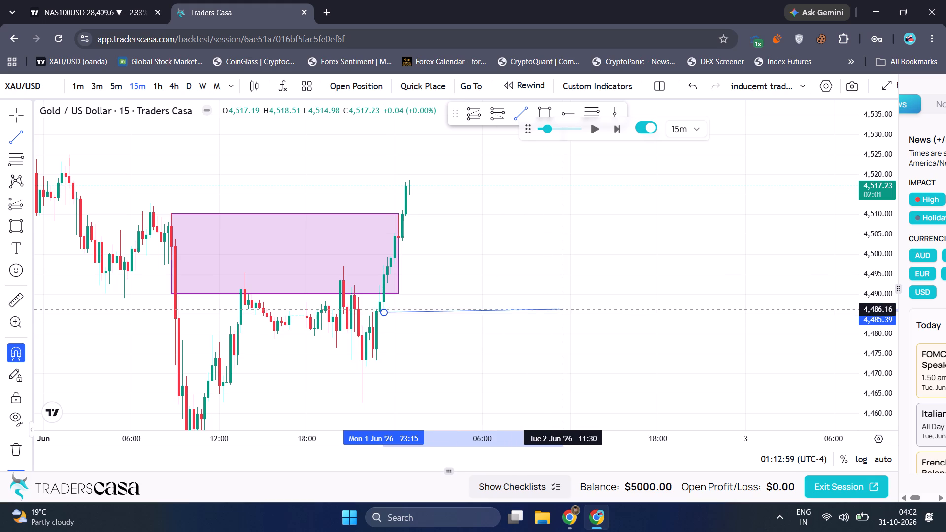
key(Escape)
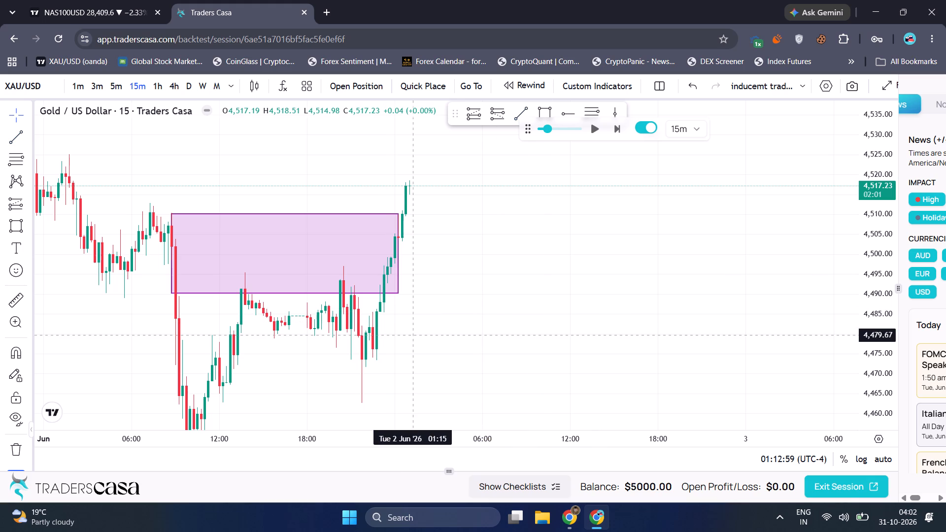
Draw a horizontal trend line at about 4,473 from the 1 June 22:45 candle low to 2 June 08:45.
click(524, 114)
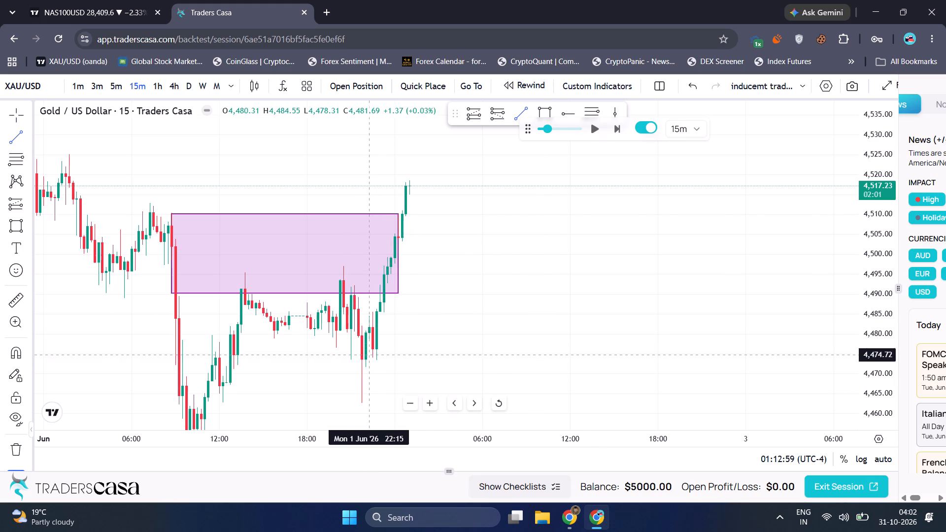
ctrl+click(376, 364)
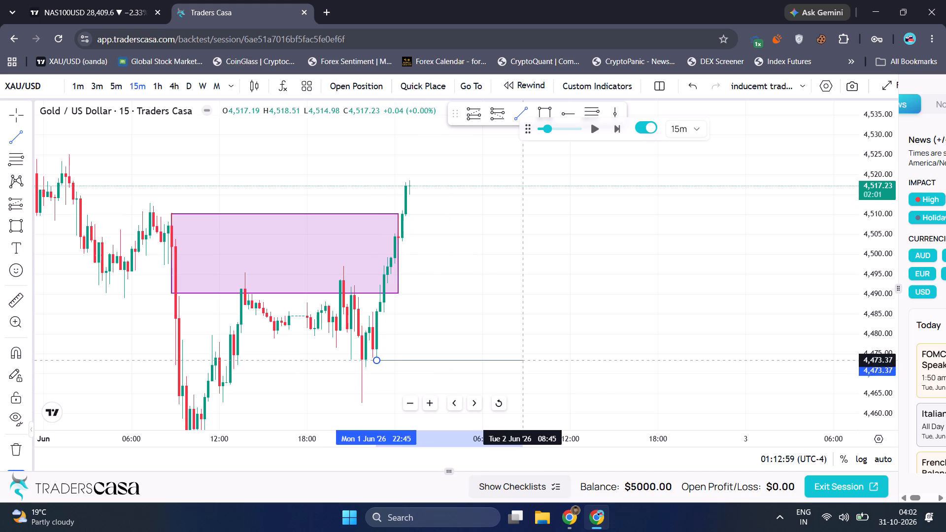
shift+click(523, 378)
click(480, 319)
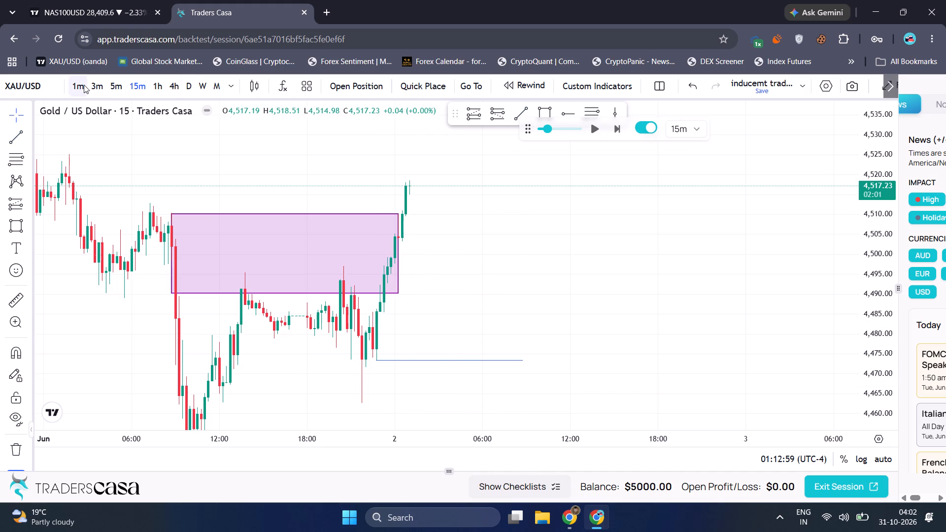
Compare the latest rise out of the rectangle zone on the 1-minute and 5-minute timeframes.
click(84, 85)
scroll(187, 173, down, 11)
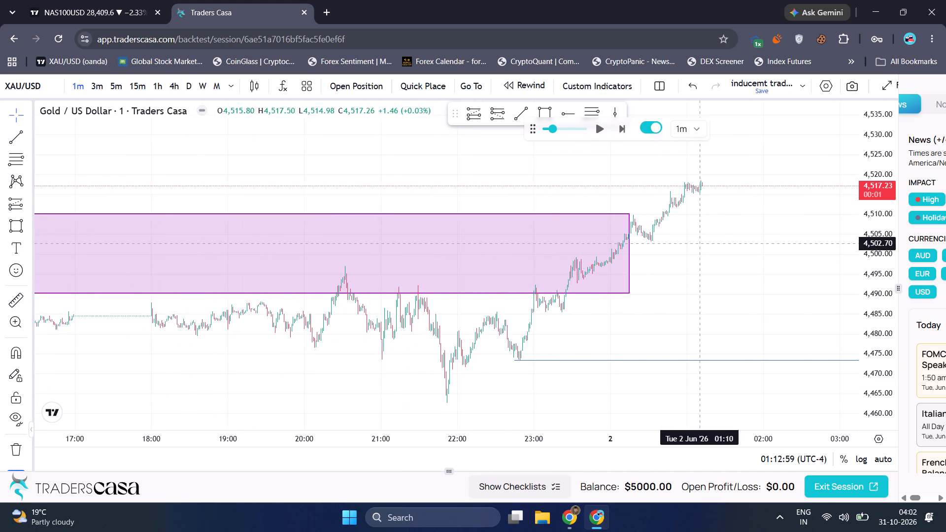
click(114, 85)
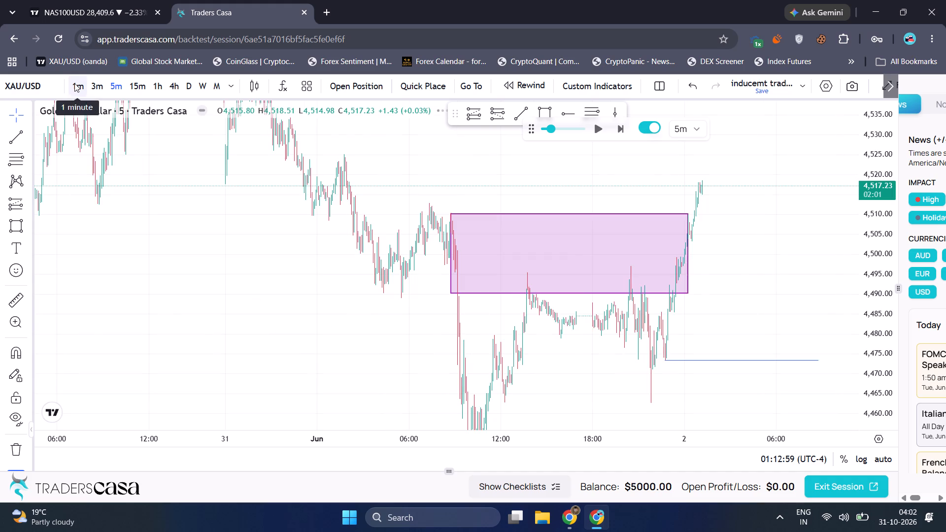
scroll(581, 270, up, 3)
scroll(581, 270, down, 1)
scroll(581, 270, up, 3)
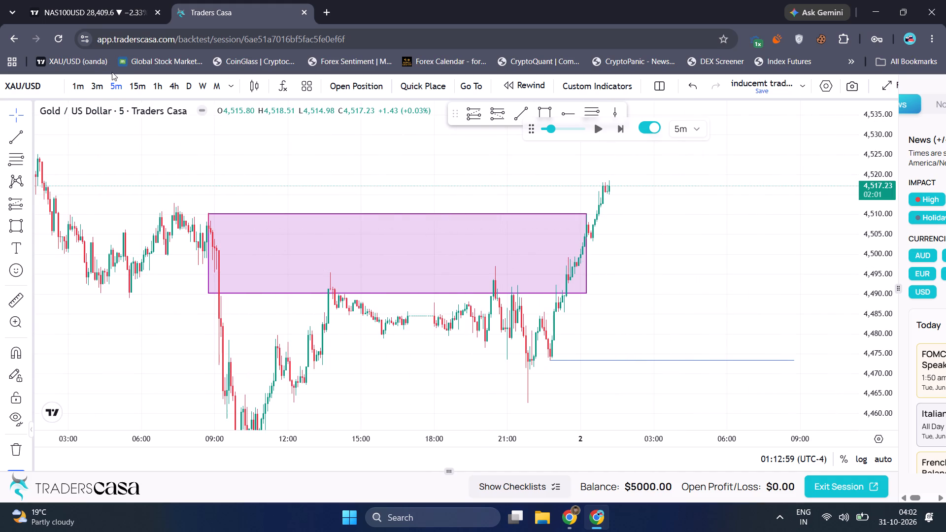
Return to the 1-minute timeframe and play the replay to 01:26:59 on 2 June, pausing there.
click(77, 82)
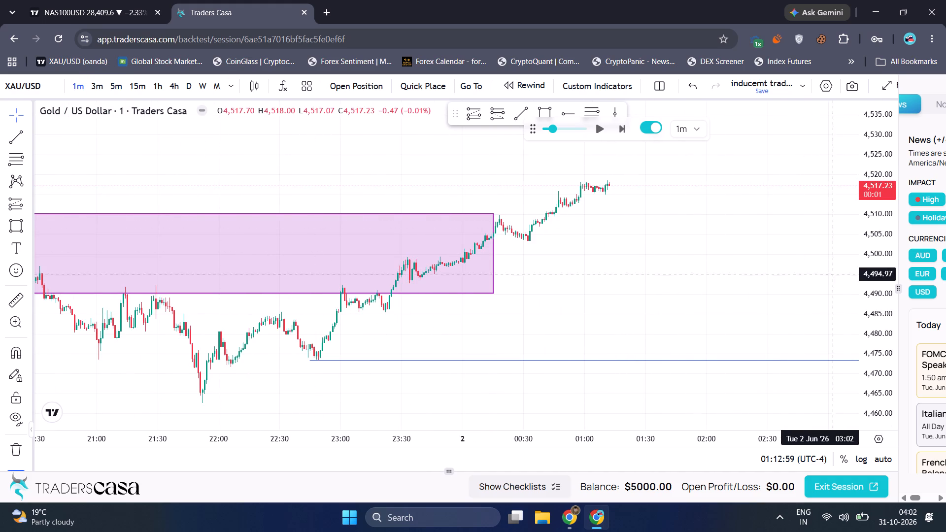
scroll(881, 282, up, 7)
drag(679, 242, 597, 304)
scroll(557, 288, up, 3)
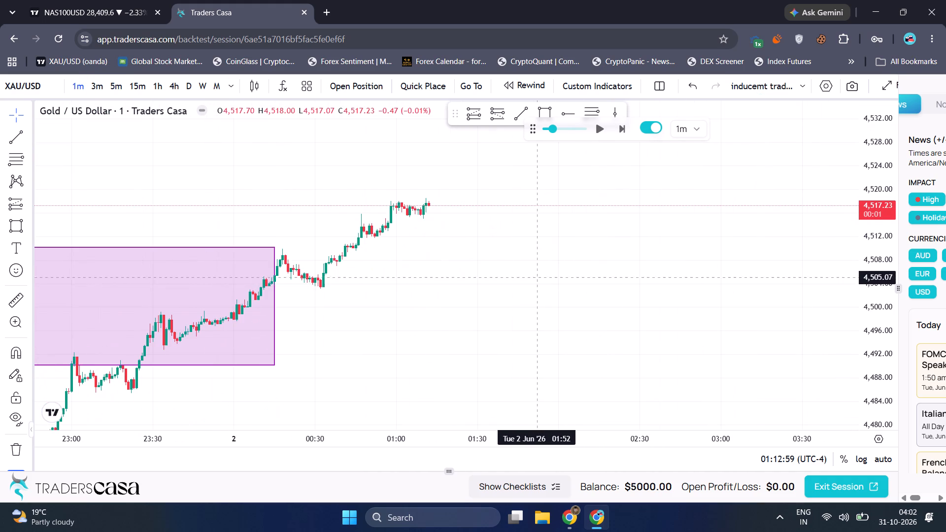
scroll(862, 275, up, 4)
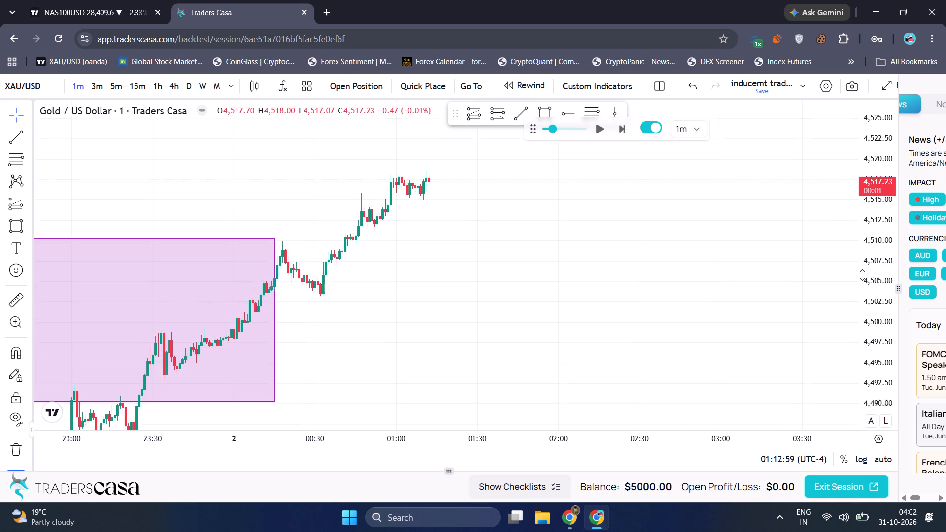
scroll(862, 275, up, 3)
drag(516, 204, 653, 302)
scroll(646, 301, up, 1)
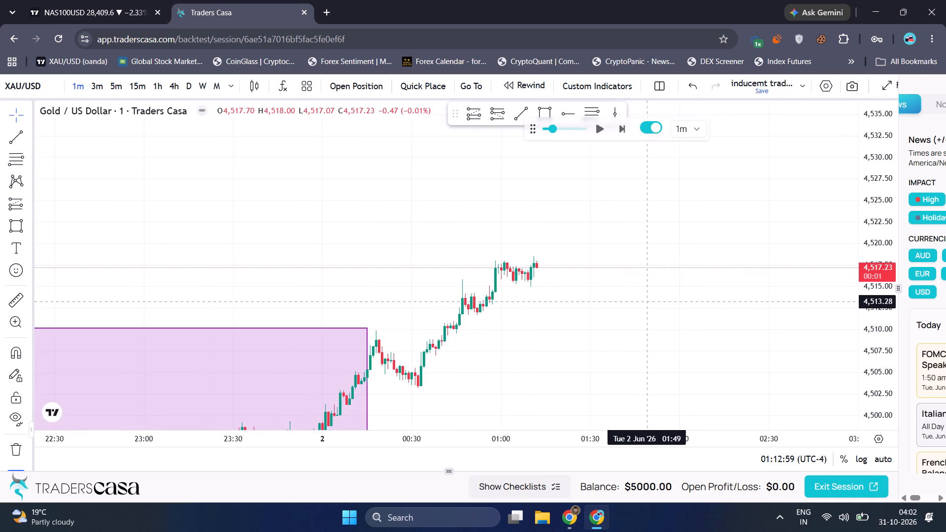
click(602, 124)
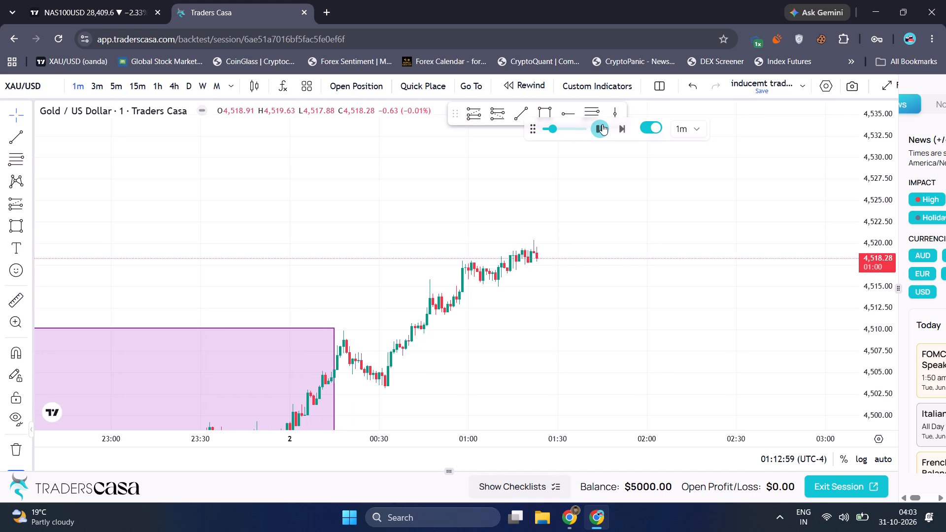
click(602, 124)
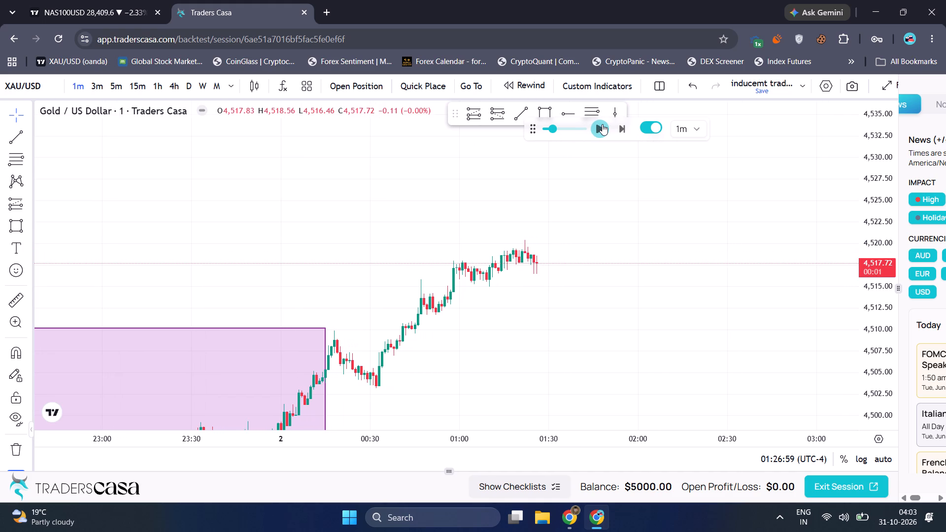
Play the 1-minute replay on to 01:31:59 on 2 June and pause it.
scroll(878, 317, up, 4)
scroll(879, 317, down, 1)
scroll(879, 317, up, 9)
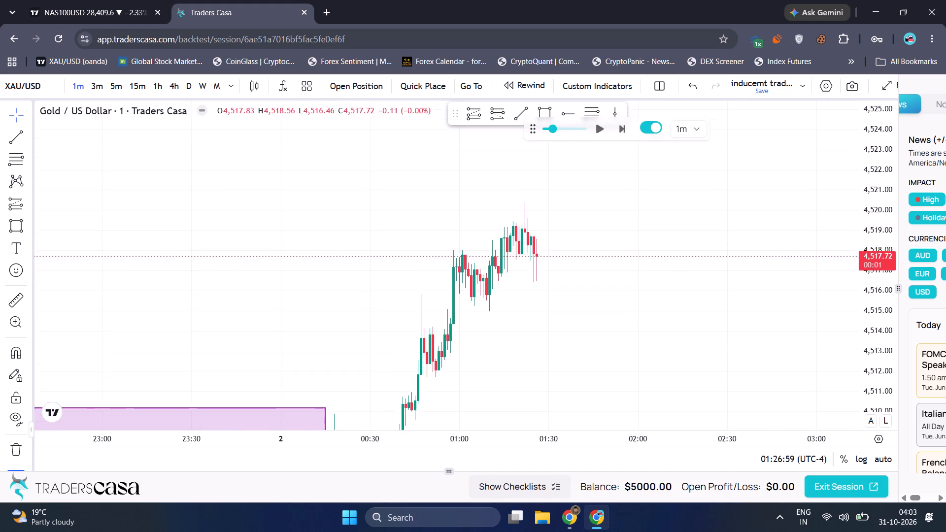
scroll(858, 316, up, 3)
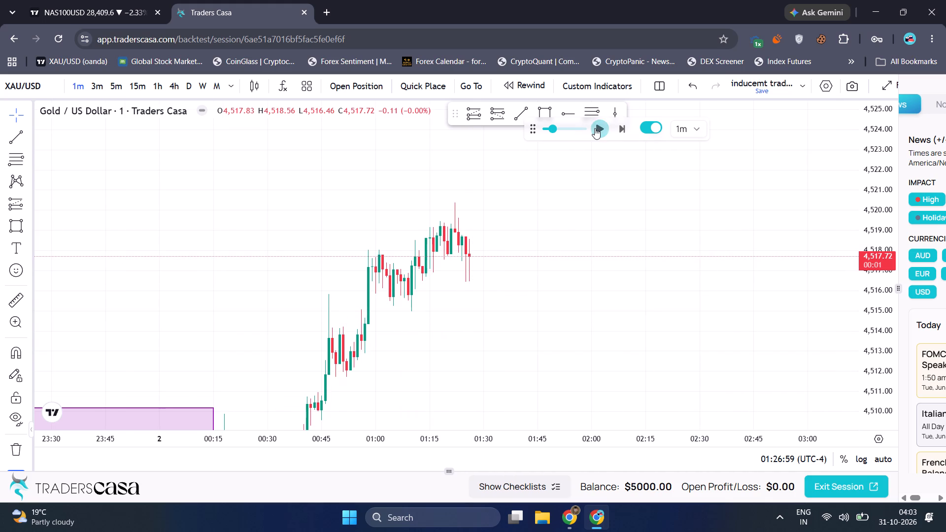
click(595, 128)
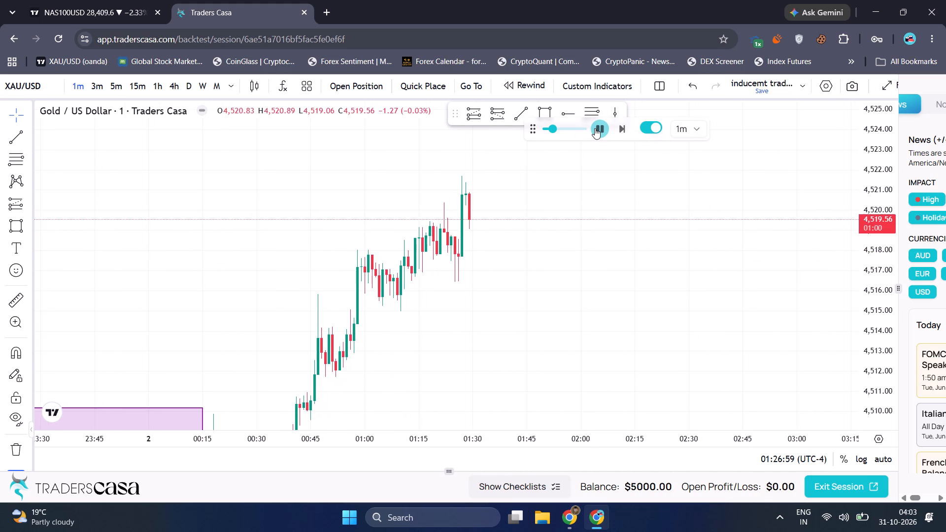
click(595, 128)
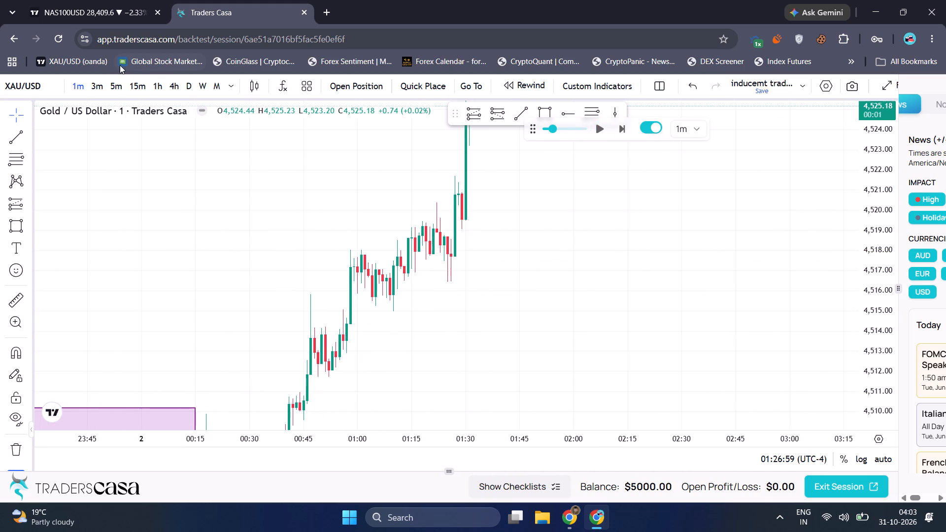
On the 15-minute timeframe, draw a rectangle zone between about 4,527.6 and 4,534.8 from 31 May 22:15 to 2 June 07:15.
click(132, 76)
drag(882, 192, 865, 407)
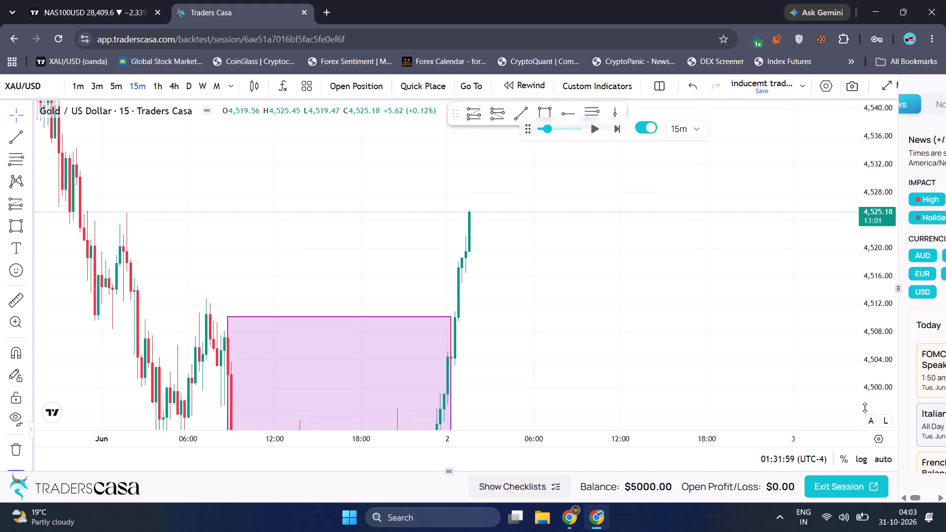
drag(865, 407, 864, 412)
drag(611, 295, 643, 221)
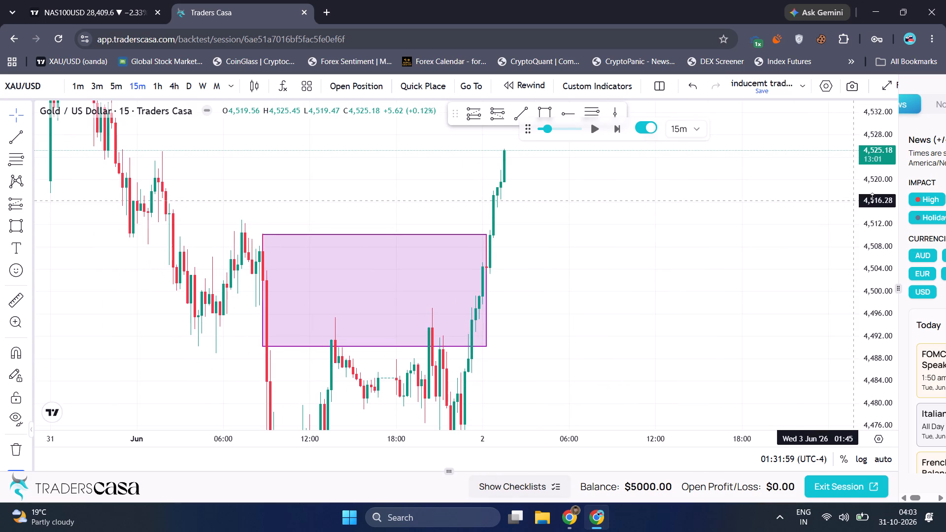
drag(872, 198, 867, 286)
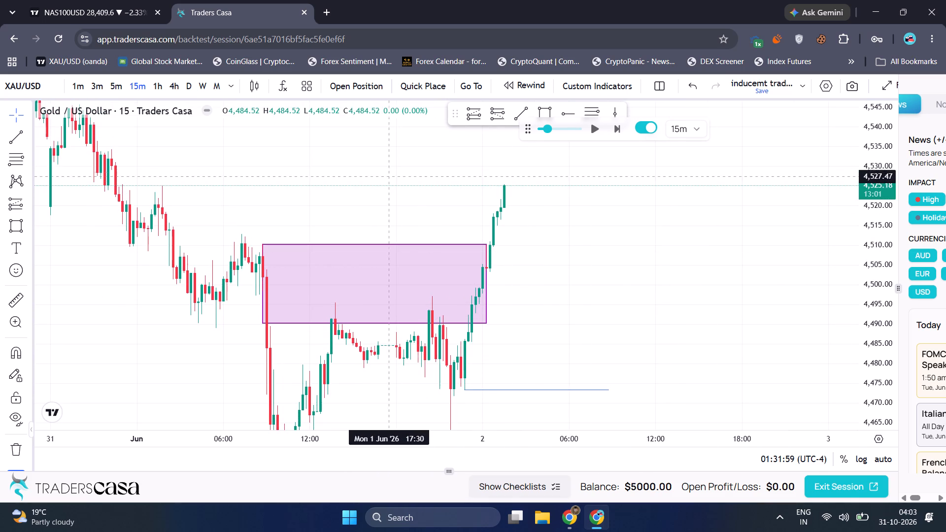
drag(383, 181, 487, 229)
drag(445, 233, 543, 144)
drag(484, 164, 469, 228)
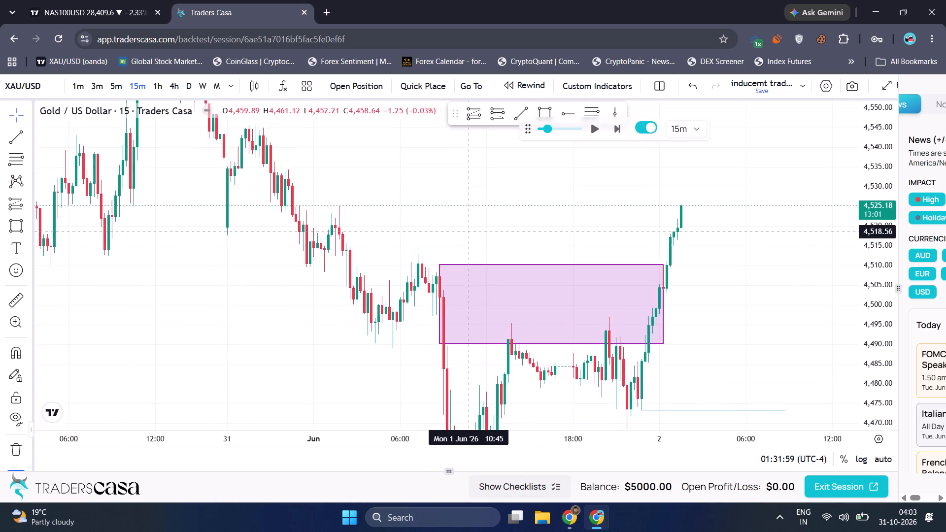
drag(469, 228, 467, 158)
scroll(457, 161, down, 2)
drag(466, 157, 451, 191)
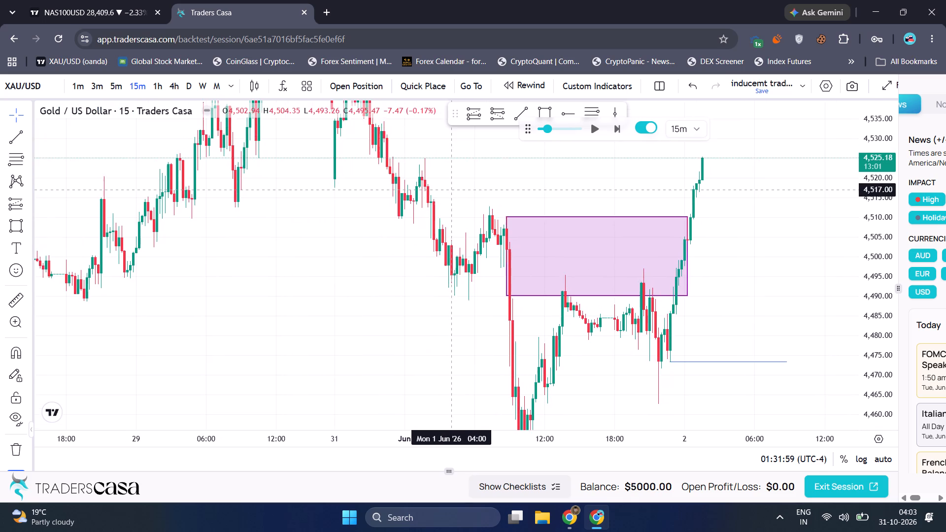
drag(451, 191, 439, 248)
click(542, 113)
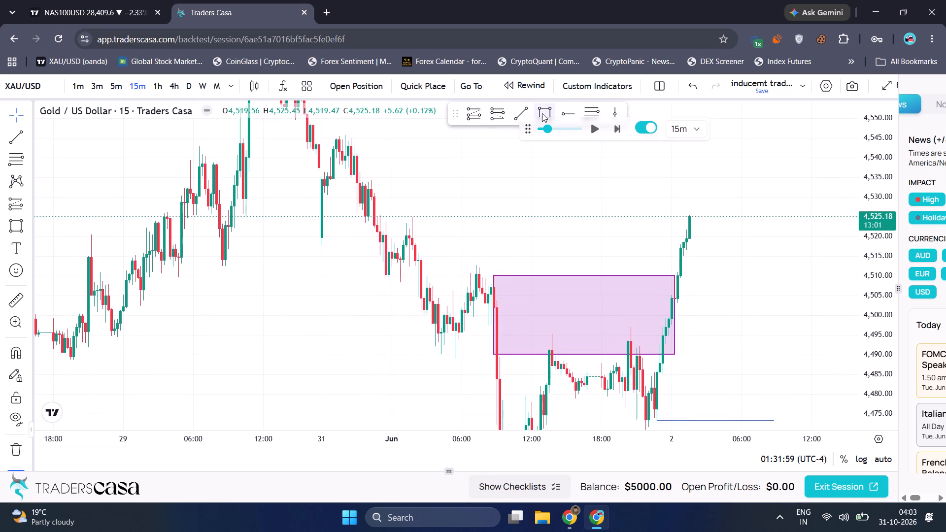
click(372, 206)
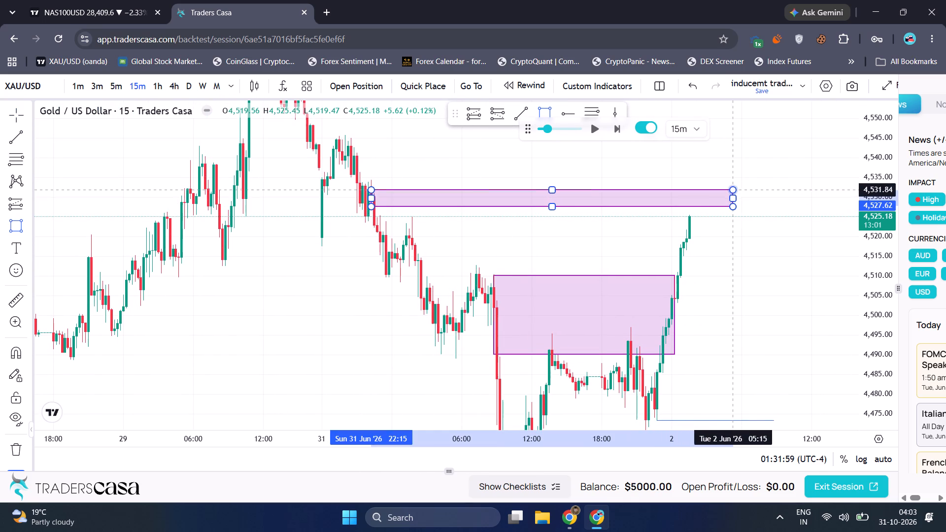
click(755, 178)
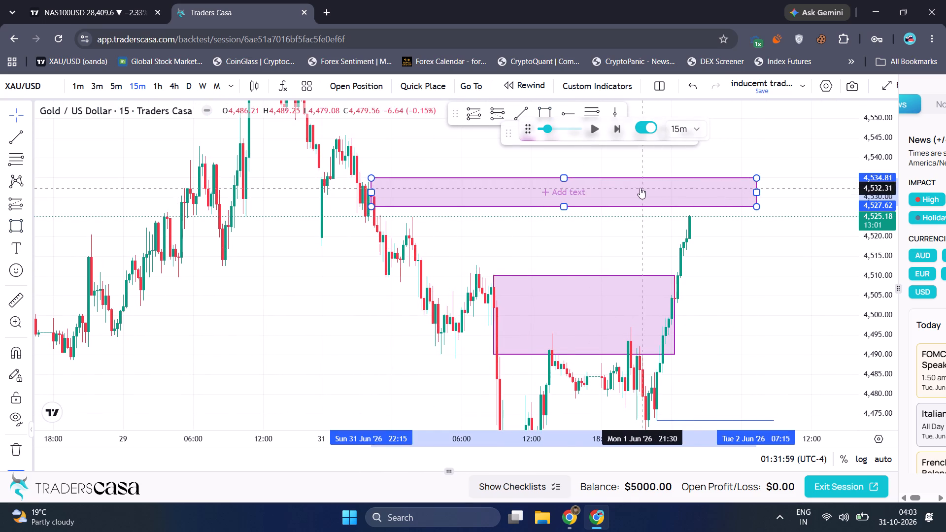
Extend the new upper rectangle zone's bottom edge down to about 4,525.
drag(566, 204, 562, 217)
click(554, 227)
drag(550, 229, 539, 229)
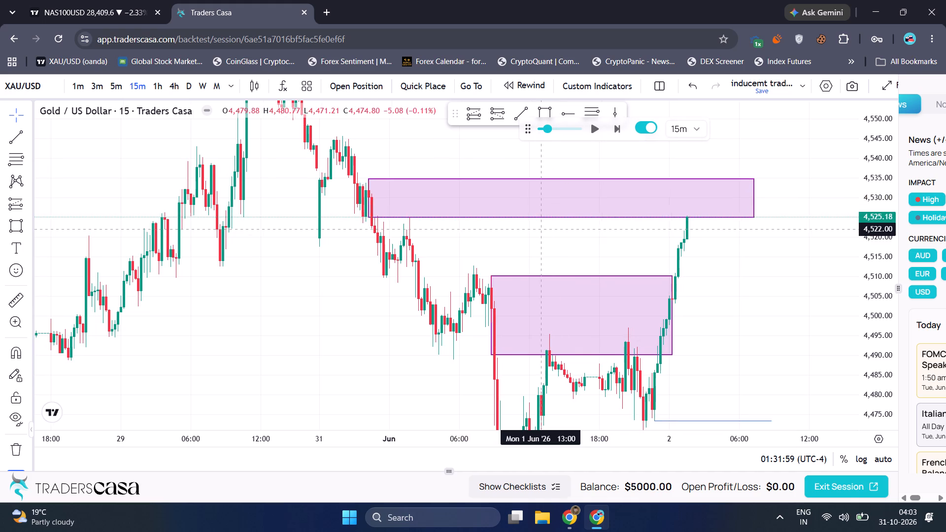
drag(539, 229, 538, 229)
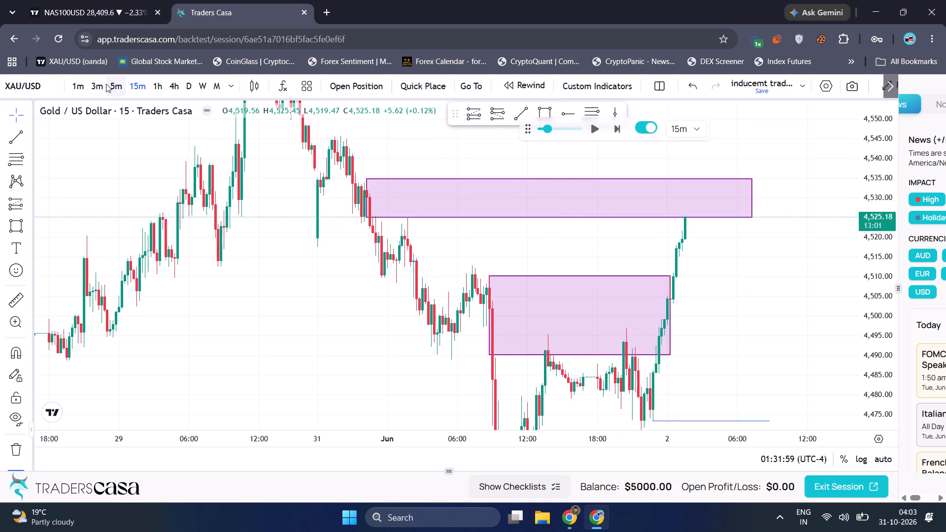
Switch to the 3-minute timeframe and play the replay to 01:50:59 on 2 June, pausing it there.
click(99, 84)
scroll(223, 159, down, 1)
scroll(238, 167, up, 1)
scroll(243, 170, down, 5)
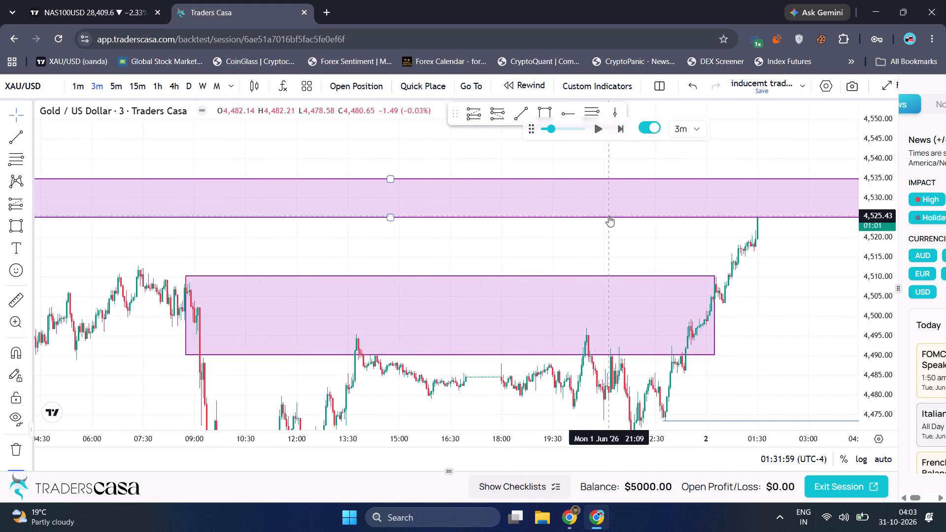
scroll(608, 218, down, 4)
scroll(608, 218, up, 3)
scroll(855, 247, up, 6)
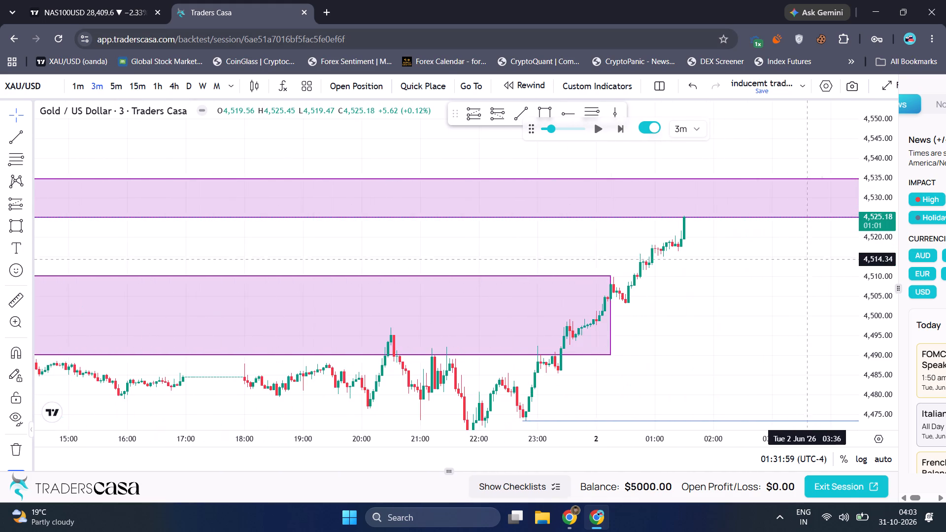
drag(768, 252, 598, 247)
click(592, 127)
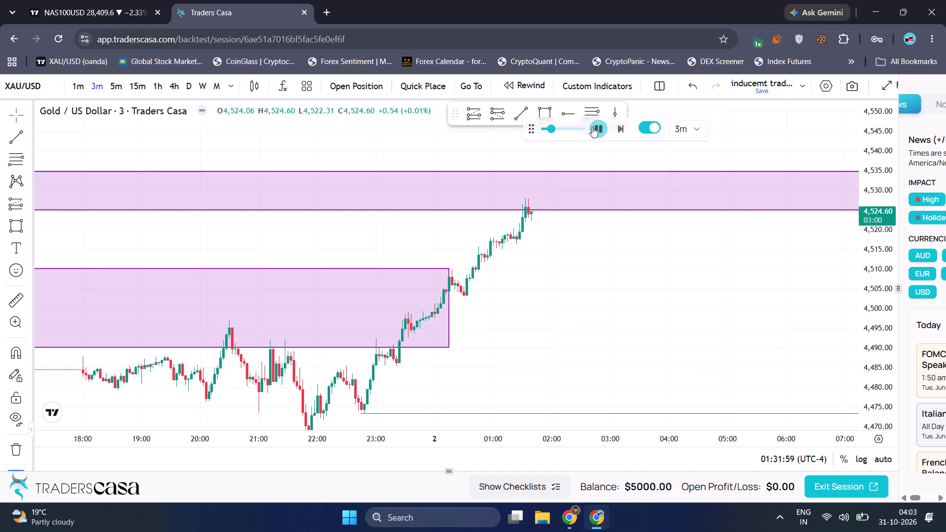
click(592, 127)
click(592, 127)
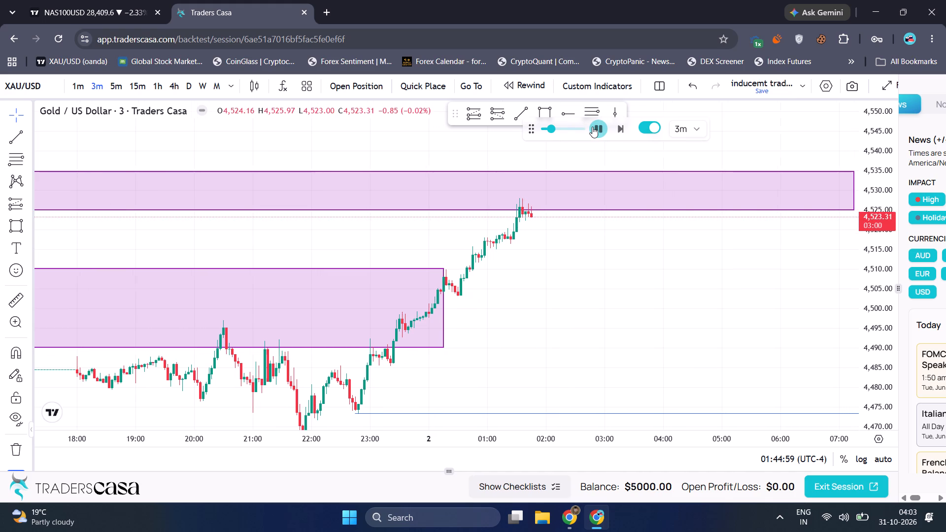
click(592, 127)
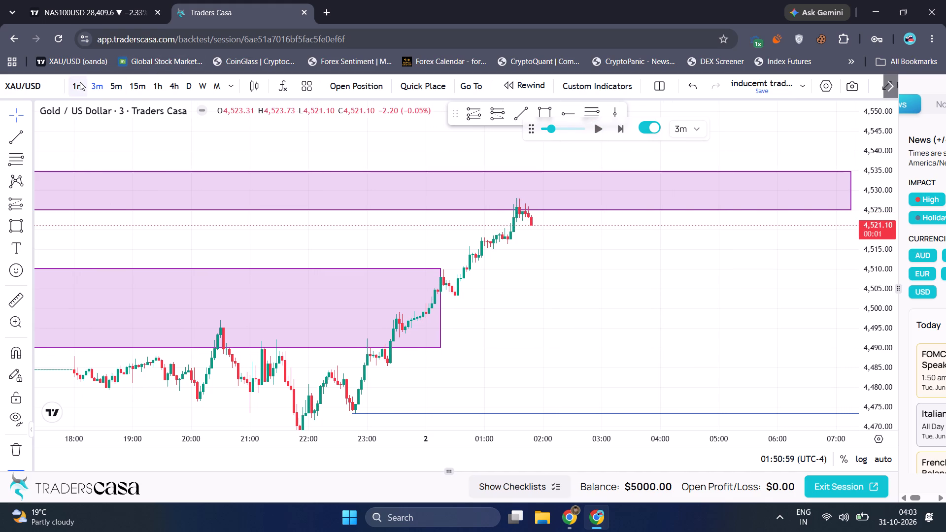
Examine the price reaction at the upper rectangle zone on the 1-minute and 15-minute timeframes.
click(80, 82)
scroll(870, 304, up, 2)
scroll(870, 304, down, 1)
scroll(870, 304, up, 1)
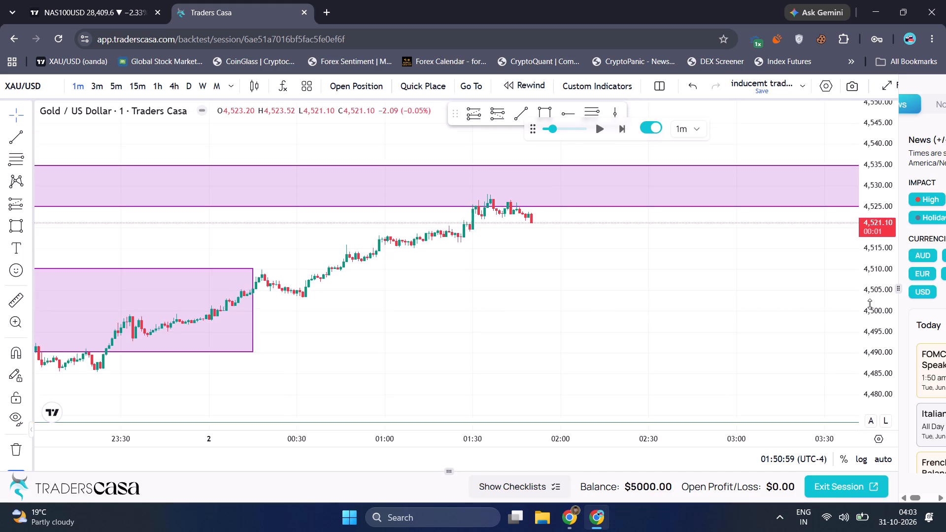
scroll(870, 304, up, 2)
scroll(704, 272, down, 14)
scroll(683, 269, up, 1)
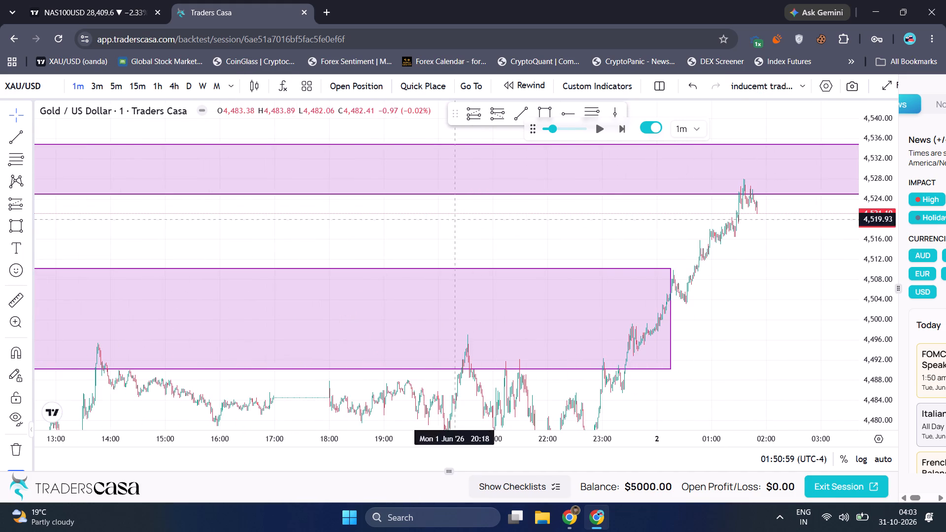
scroll(525, 248, up, 3)
scroll(532, 248, down, 1)
scroll(533, 248, up, 1)
click(145, 84)
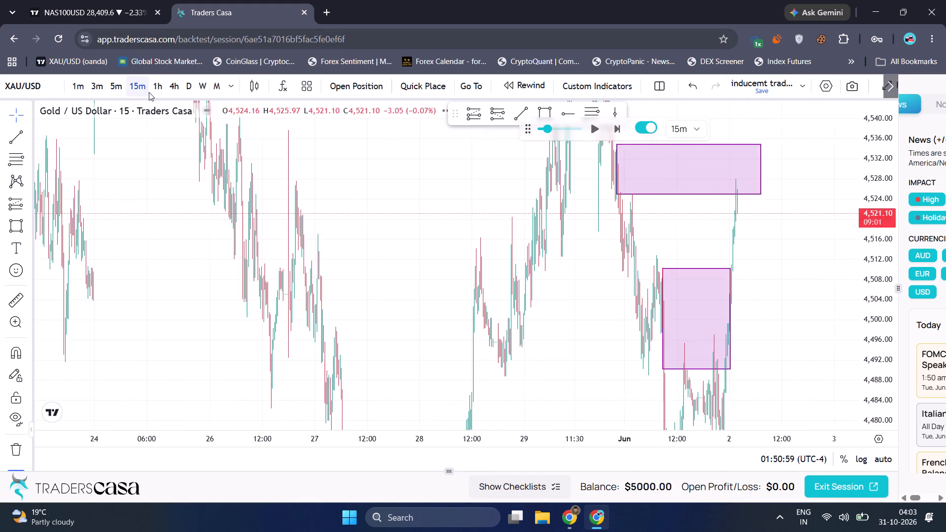
scroll(411, 264, up, 18)
drag(447, 341, 457, 243)
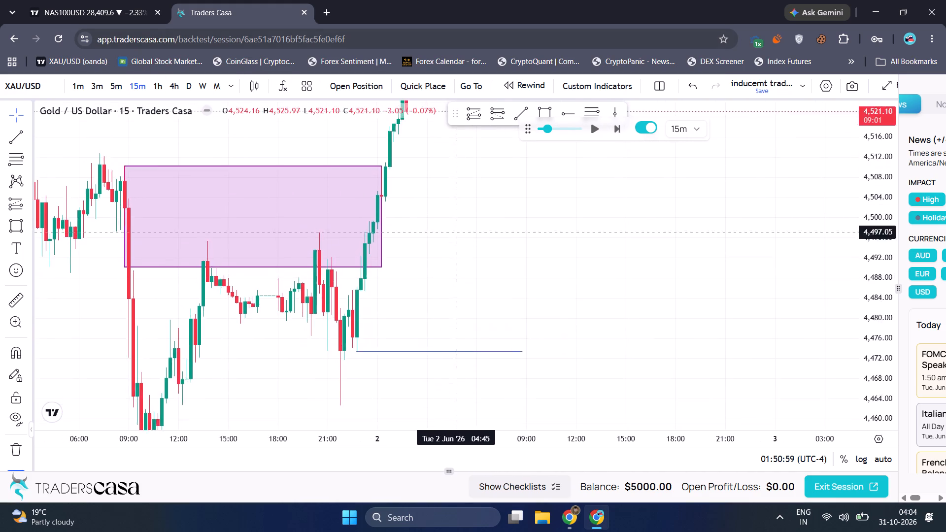
drag(457, 243, 504, 333)
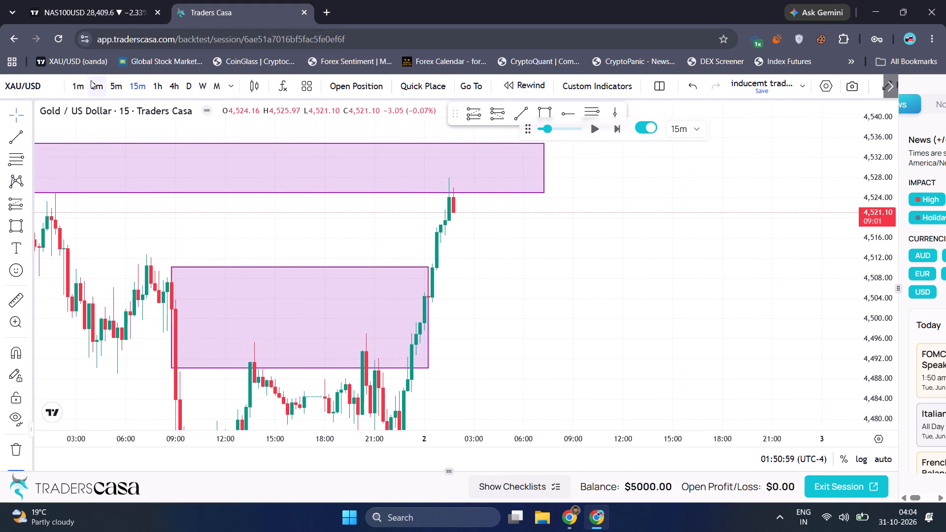
Return to the 1-minute timeframe and play the replay to 01:53:59 on 2 June, pausing it there.
click(81, 80)
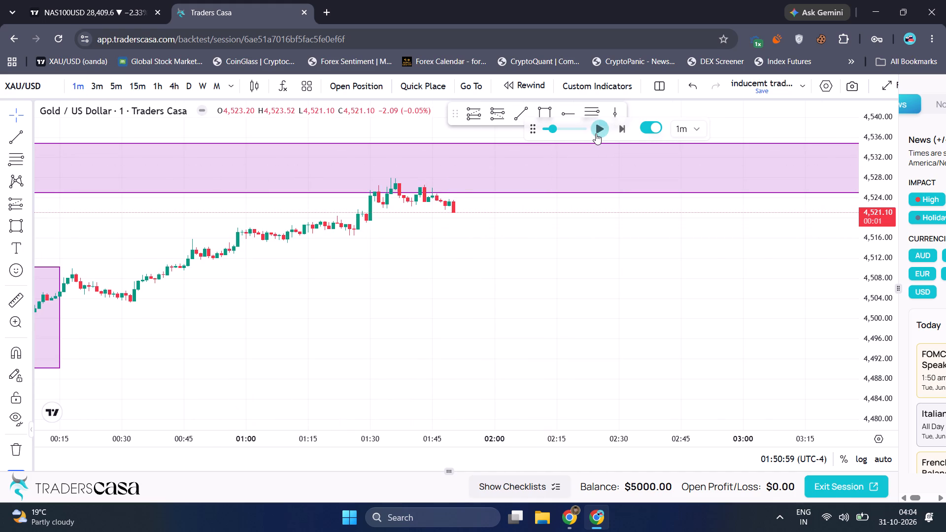
click(596, 133)
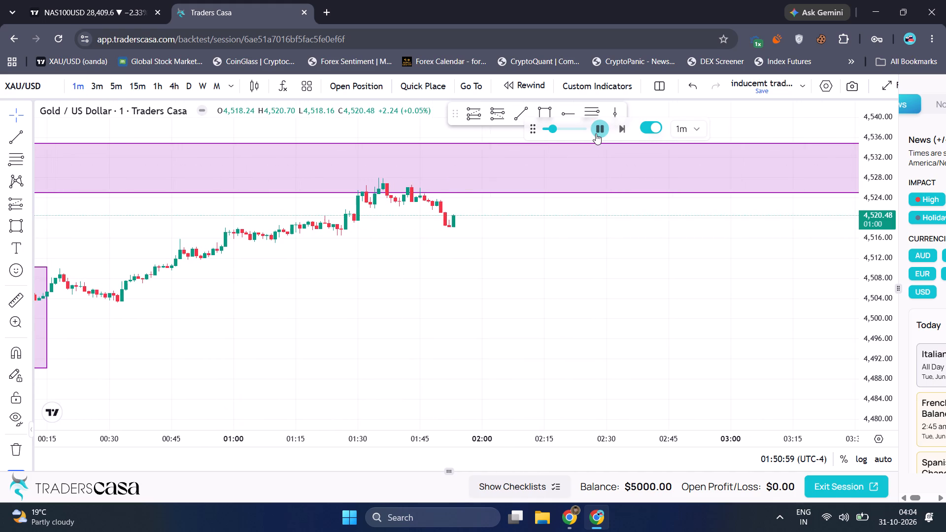
click(596, 133)
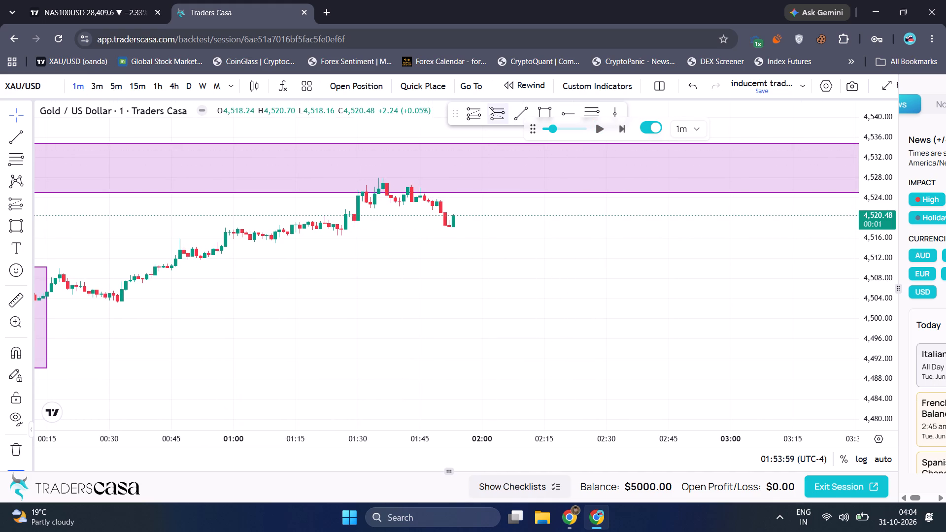
Place a short position drawing at 2 June 01:52 with entry at 4,521.04 and stop at 4,528.25.
click(489, 107)
click(479, 110)
click(494, 110)
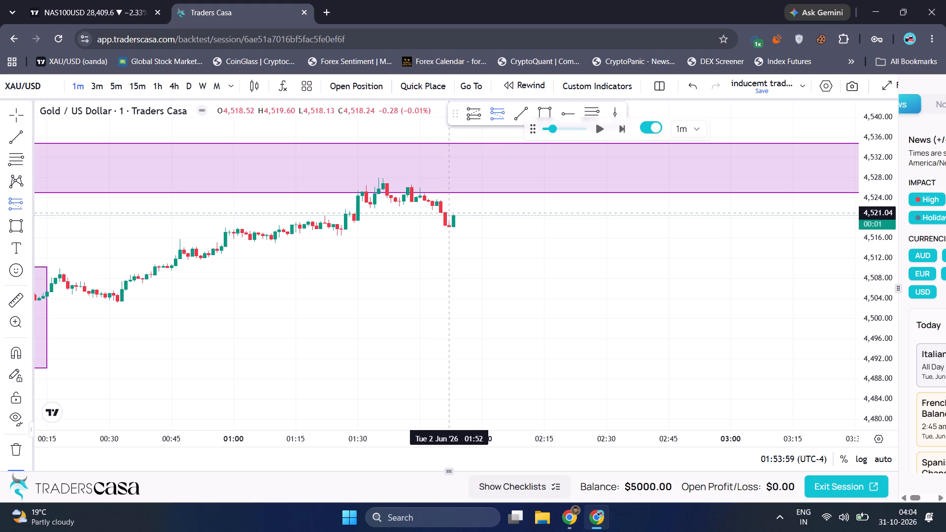
click(448, 213)
drag(450, 189, 449, 176)
Extend the short position's target down to the horizontal trend line, at 4,473.44.
scroll(422, 233, down, 6)
scroll(422, 235, up, 1)
drag(475, 290, 474, 144)
drag(540, 193, 486, 269)
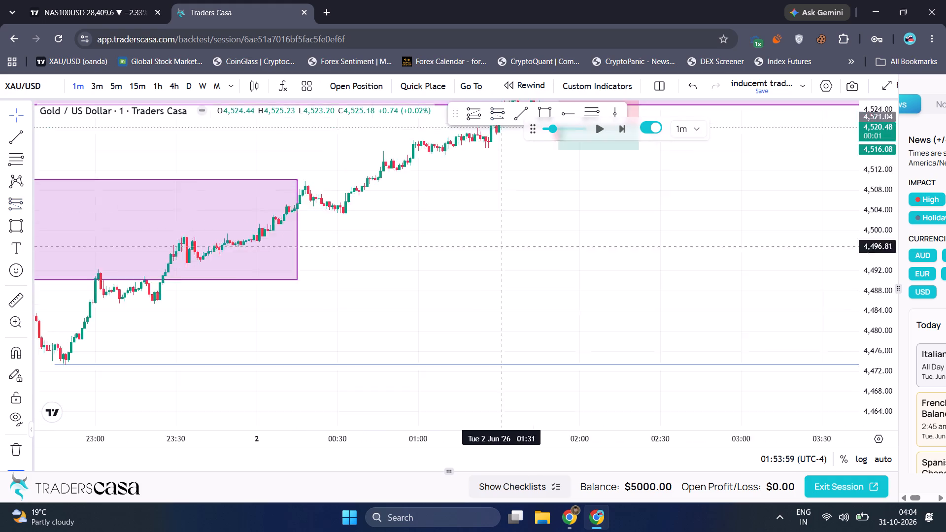
drag(486, 269, 477, 281)
drag(532, 182, 526, 368)
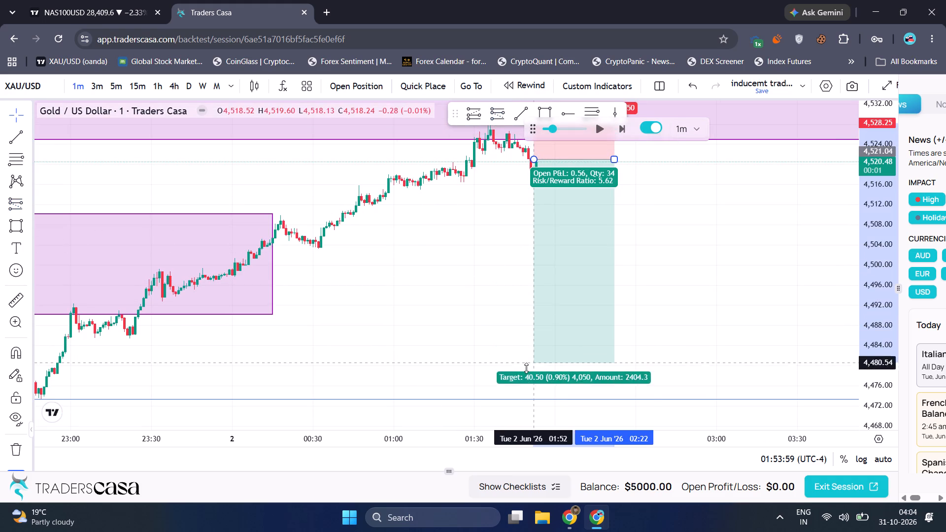
drag(526, 368, 526, 399)
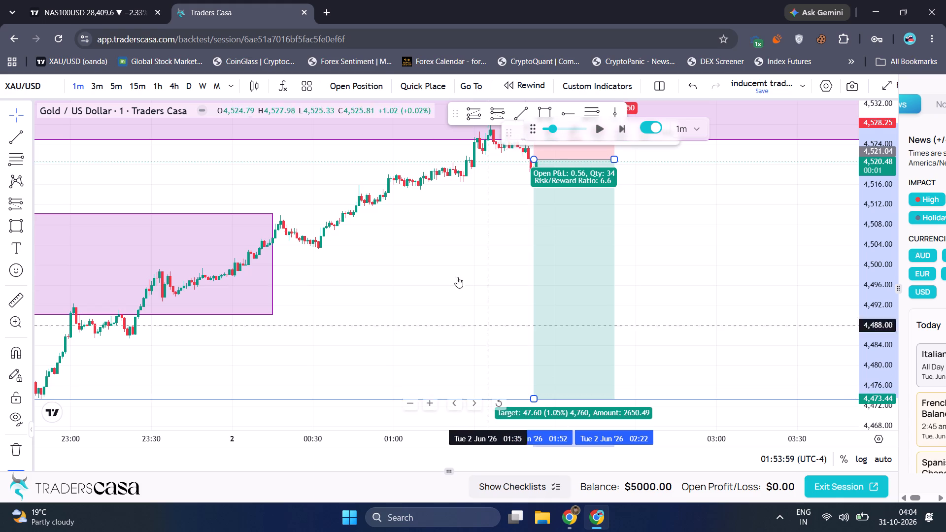
Place a sell limit trade at 4521.04 with take profit 4473.44, stop loss 4528.25 and risk of 0.25%.
click(346, 88)
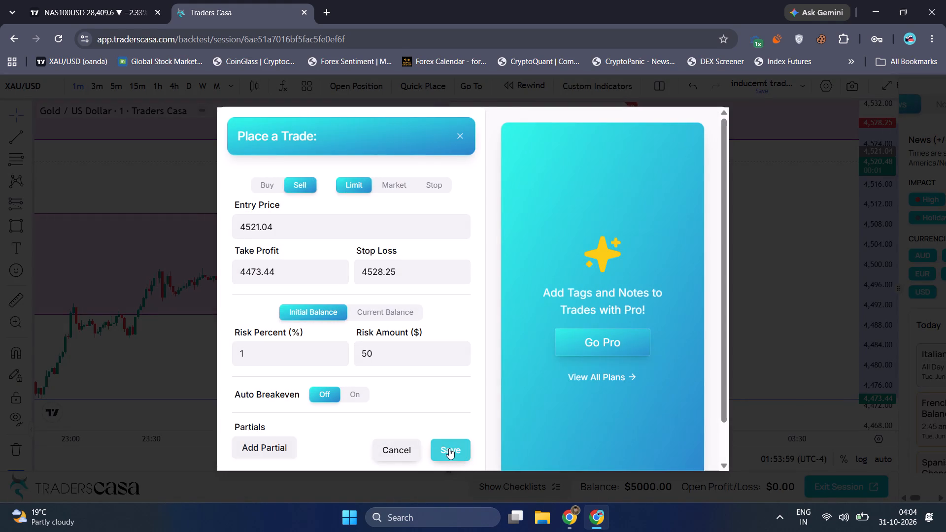
click(342, 350)
key(BackSpace)
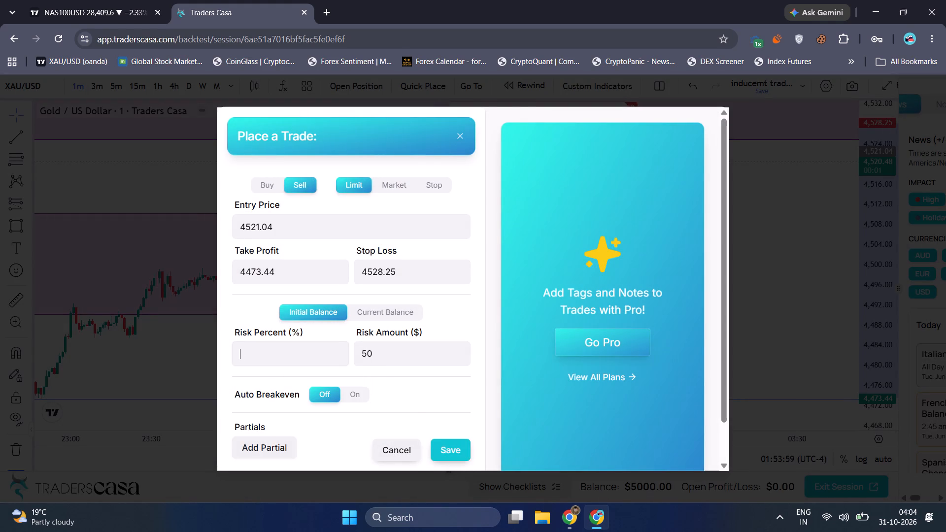
text(.25)
click(455, 447)
Play the 1-minute replay to 02:22:59 on 2 June to run the sell trade, and pause it.
drag(471, 304, 422, 304)
click(603, 134)
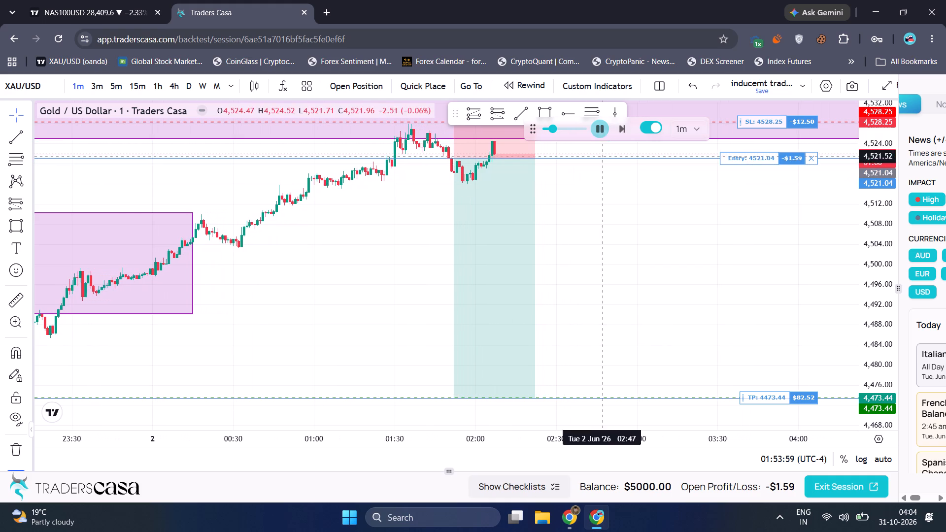
drag(597, 219, 596, 273)
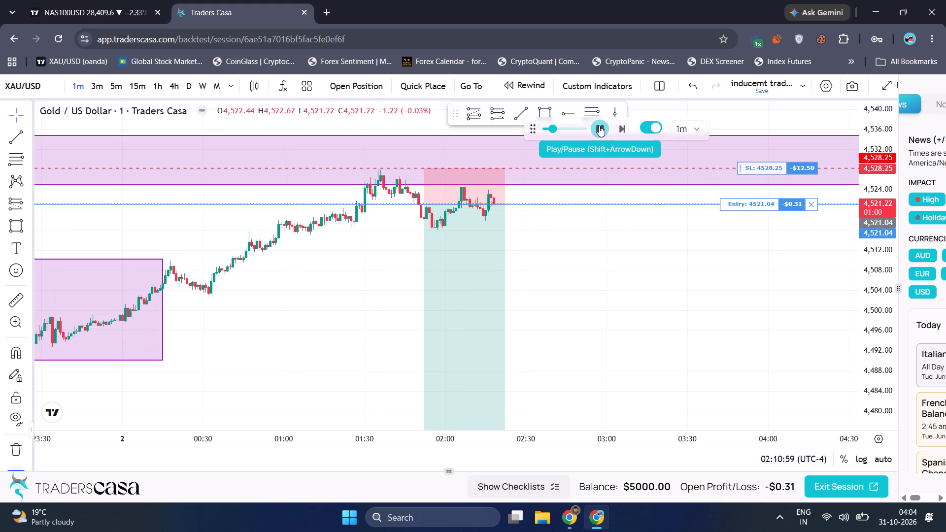
click(599, 126)
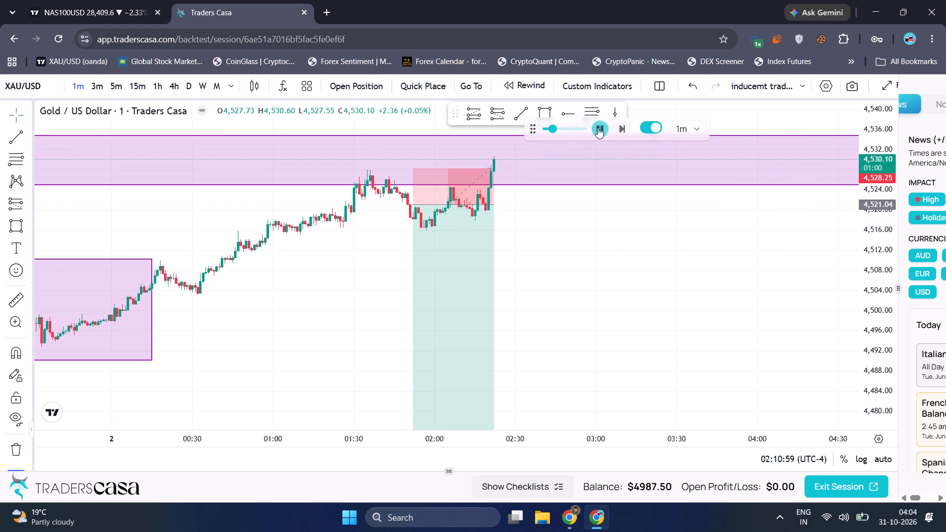
Play the 1-minute replay to 03:12:59 on 2 June and pause it.
drag(572, 225, 567, 270)
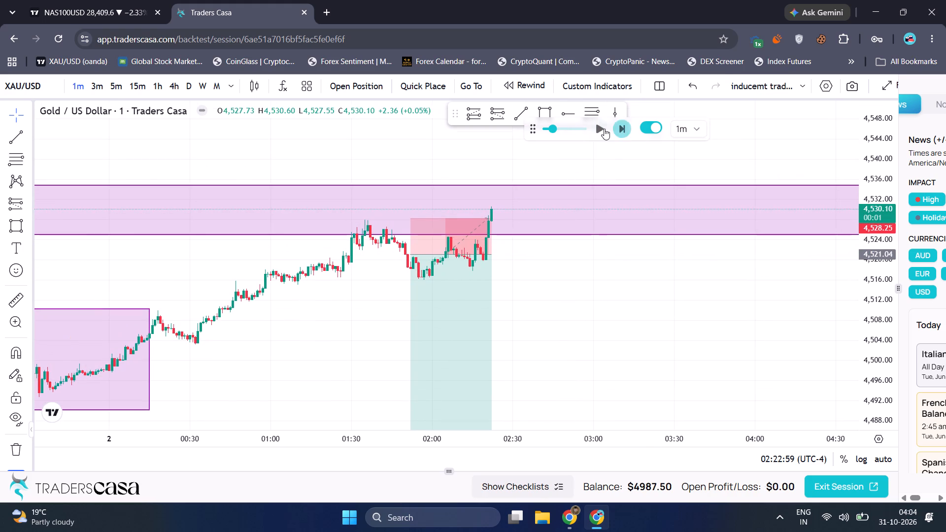
click(604, 129)
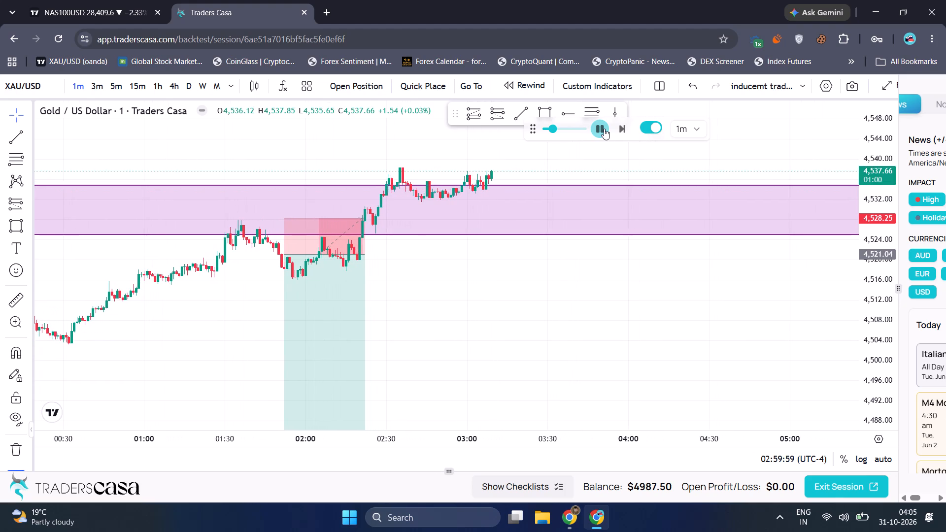
click(597, 134)
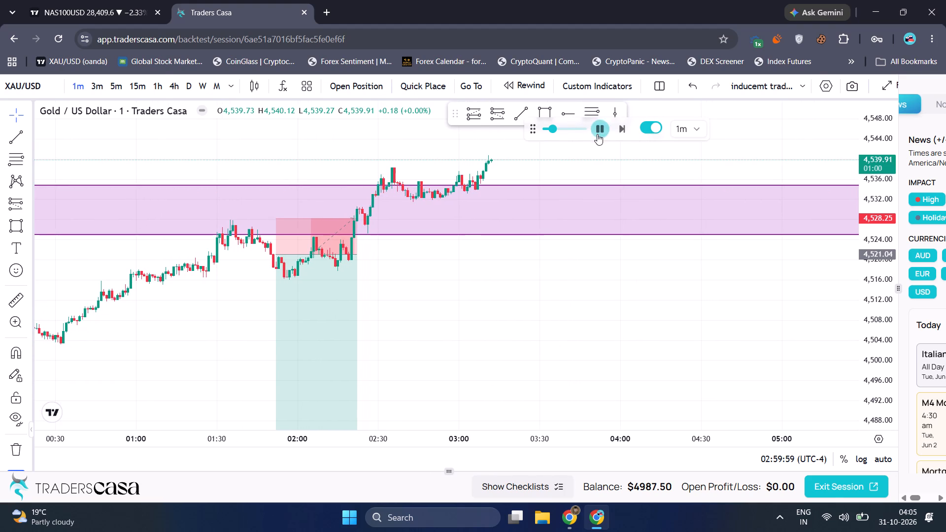
On the 1-hour chart, move the upper price zone up so it spans about 4,534 to 4,544.
click(129, 89)
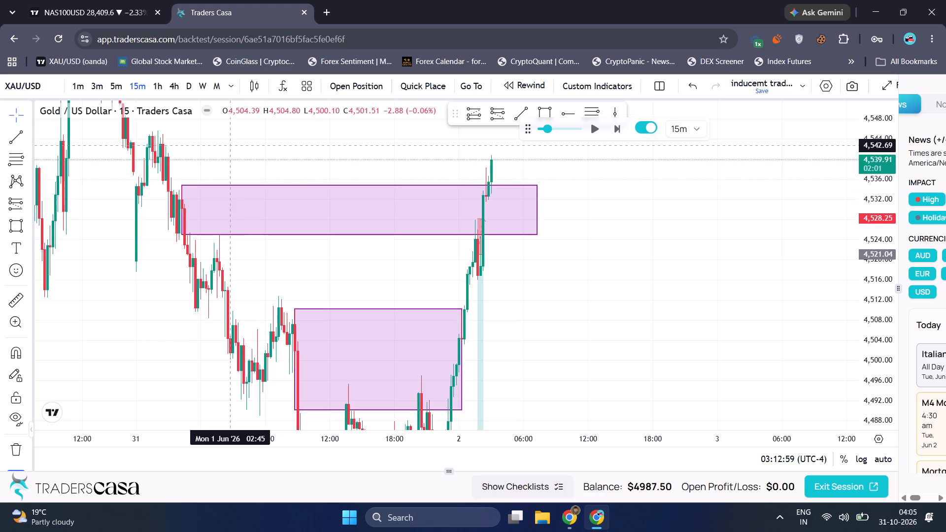
drag(230, 145, 383, 214)
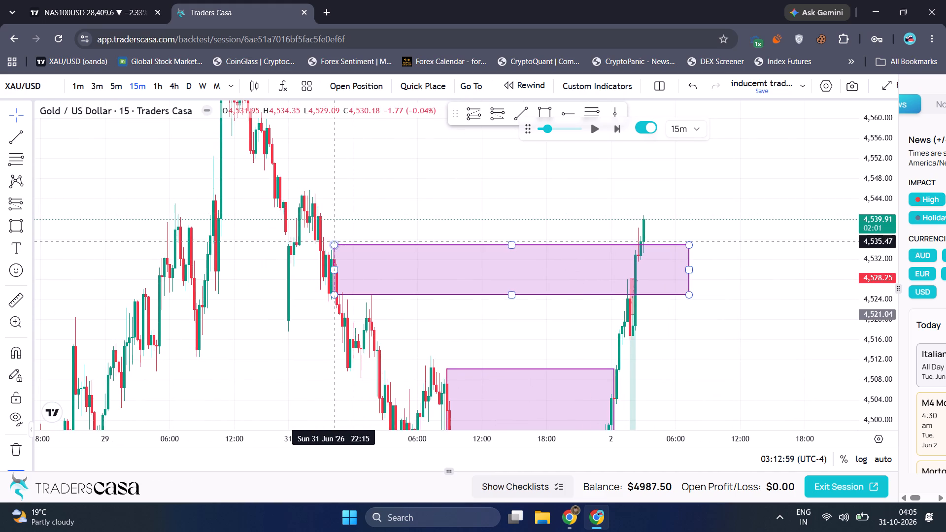
drag(374, 180, 365, 250)
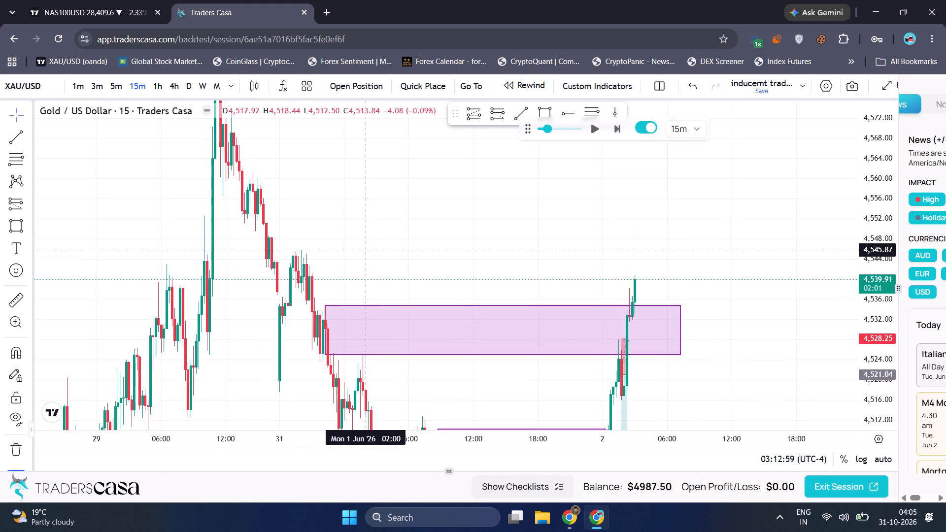
drag(365, 250, 365, 253)
drag(355, 245, 318, 197)
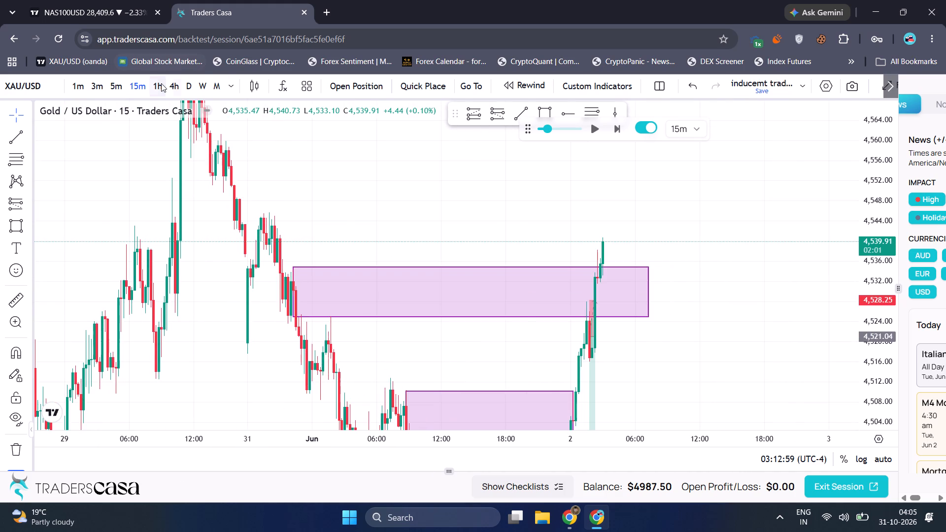
click(161, 83)
scroll(257, 191, up, 5)
scroll(258, 191, down, 1)
drag(887, 183, 887, 230)
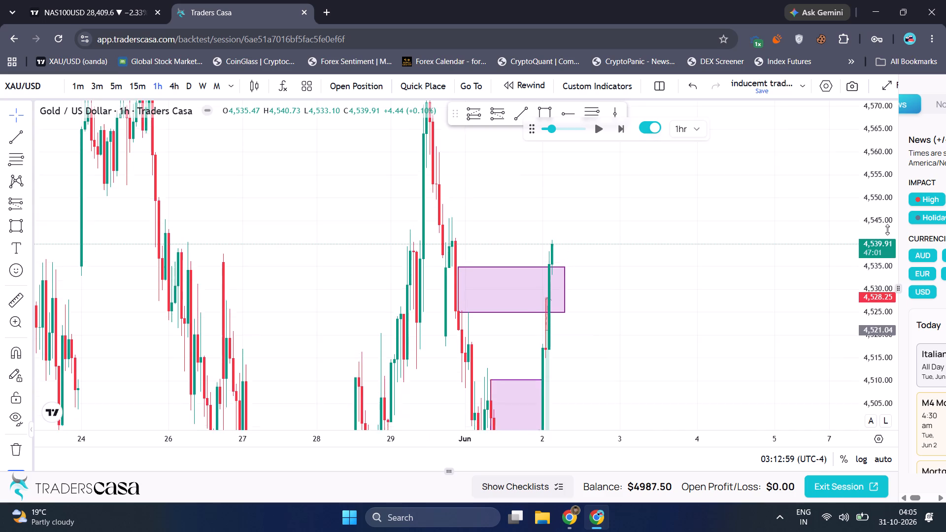
drag(887, 230, 882, 285)
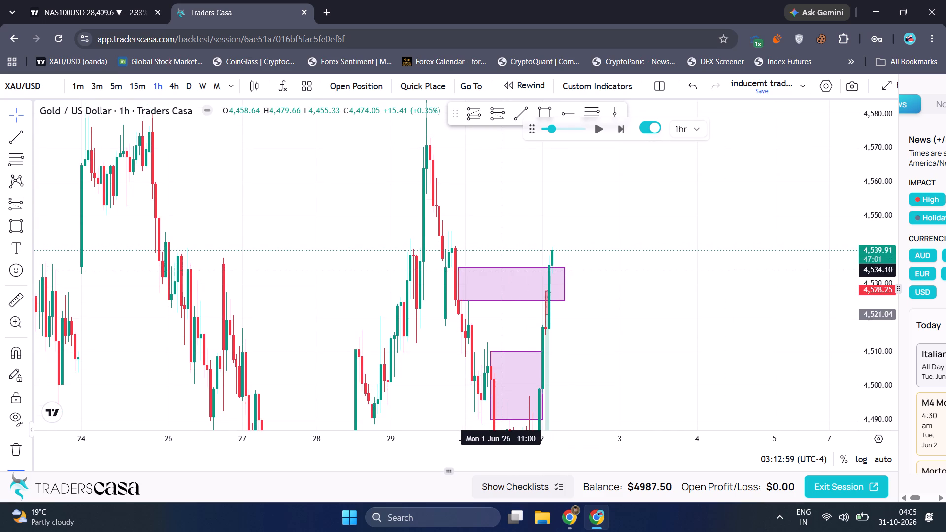
click(502, 272)
drag(502, 267, 496, 230)
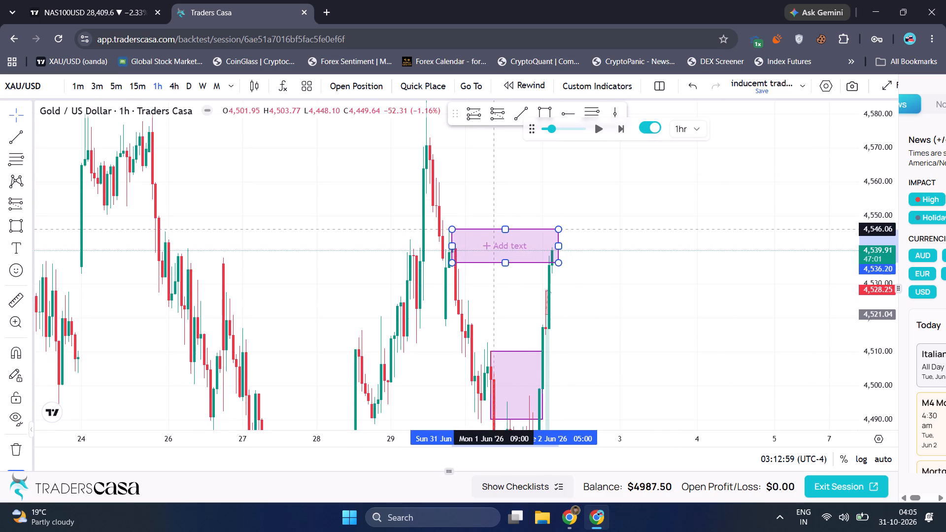
drag(496, 230, 489, 235)
click(488, 283)
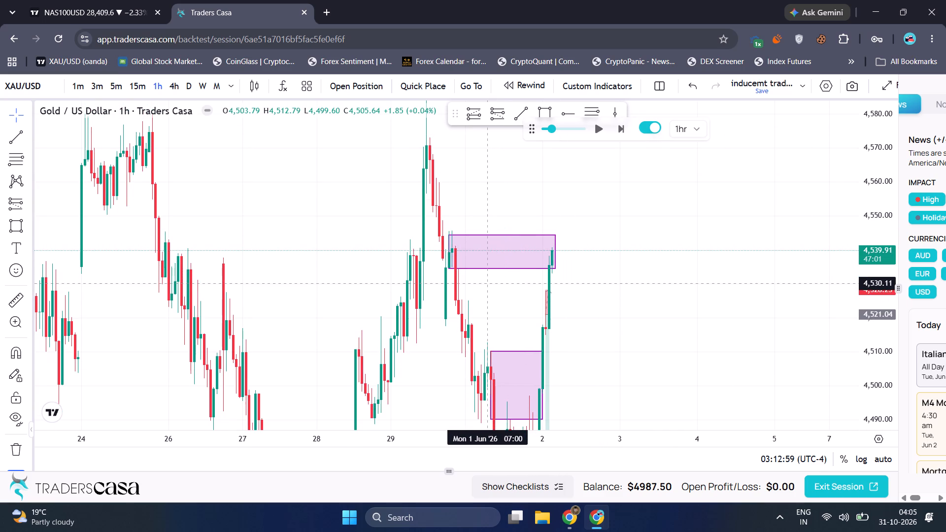
Examine the 1-hour price structure around the two zones and the trend lines below them.
drag(498, 281, 475, 222)
drag(509, 259, 497, 219)
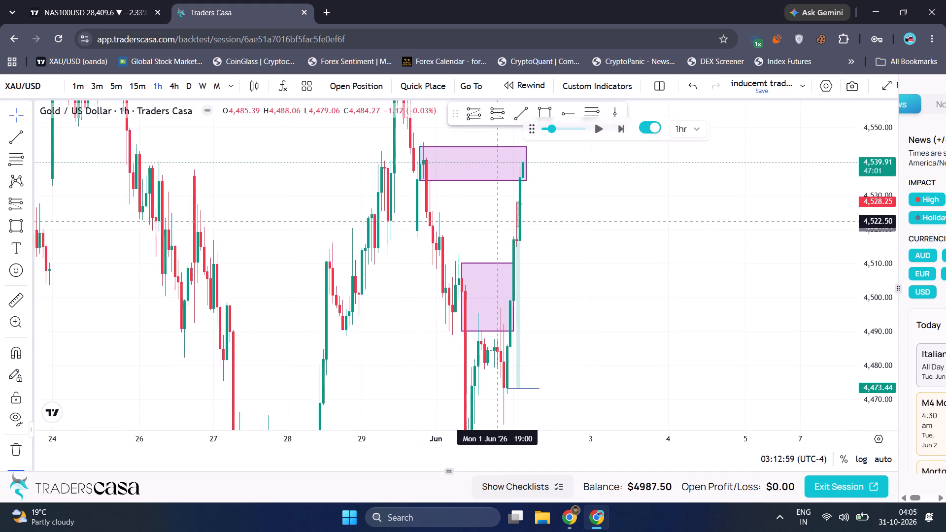
drag(497, 219, 461, 193)
drag(455, 191, 463, 164)
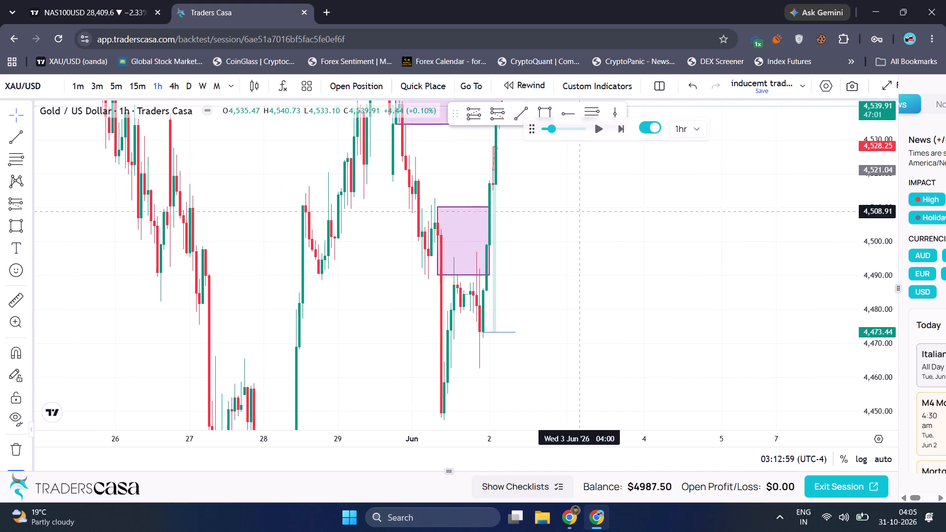
drag(886, 199, 843, 383)
drag(682, 290, 684, 267)
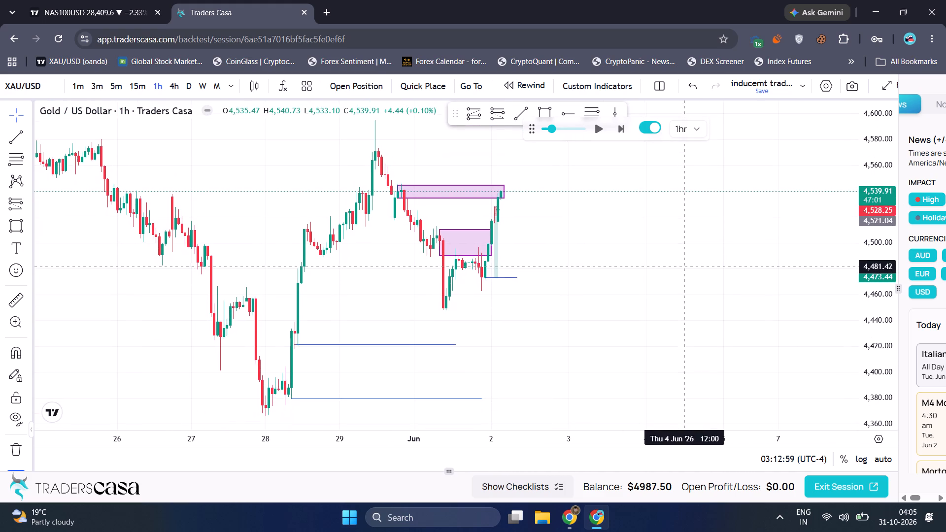
drag(624, 249, 757, 334)
scroll(767, 332, down, 3)
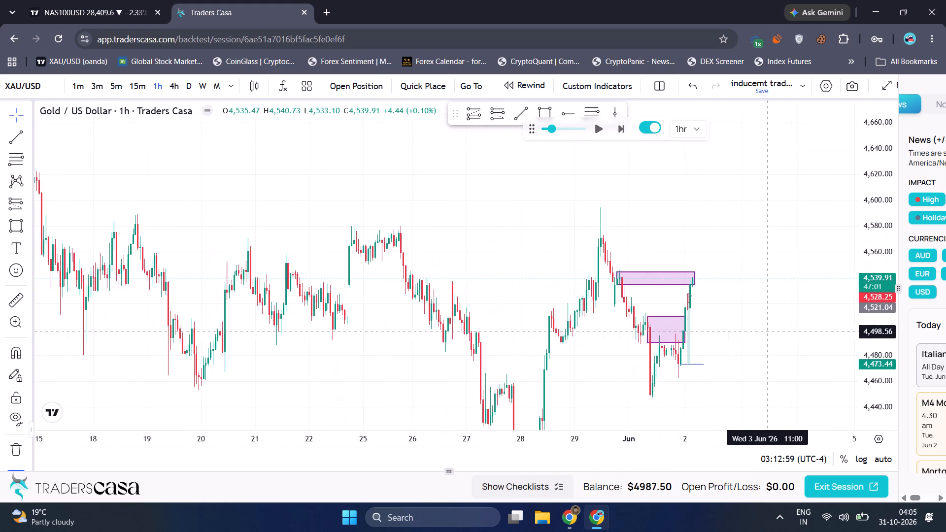
drag(584, 337, 611, 204)
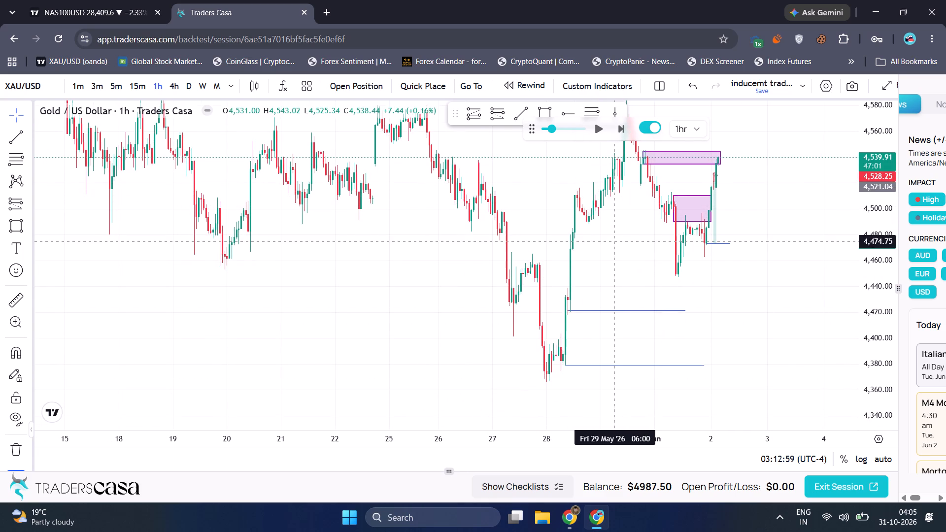
drag(626, 218, 603, 281)
scroll(599, 281, up, 4)
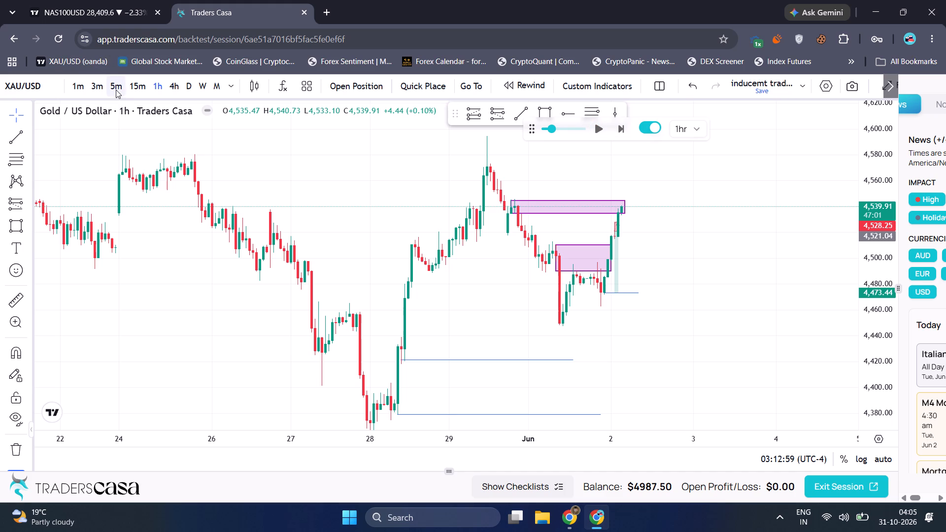
Play the replay on the 15-minute timeframe to 03:59:59 on 2 June and pause it.
click(142, 87)
scroll(182, 99, down, 1)
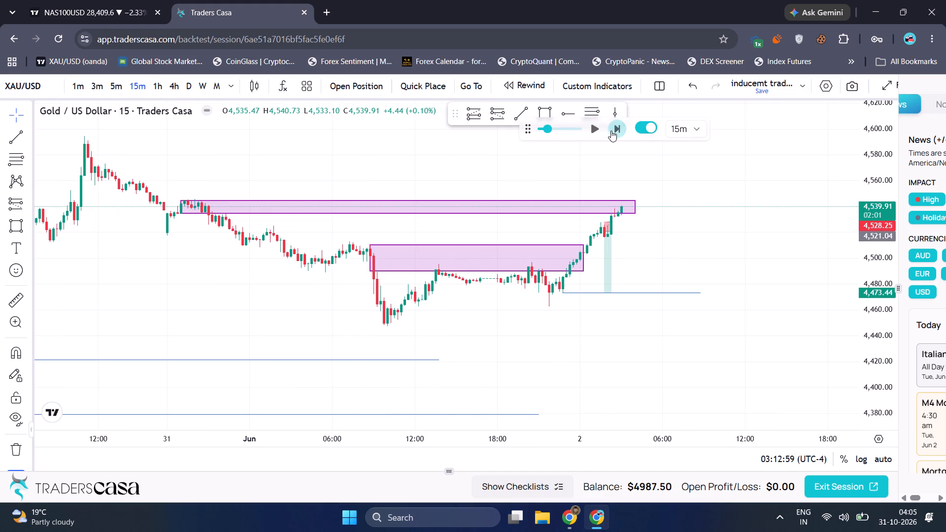
click(597, 130)
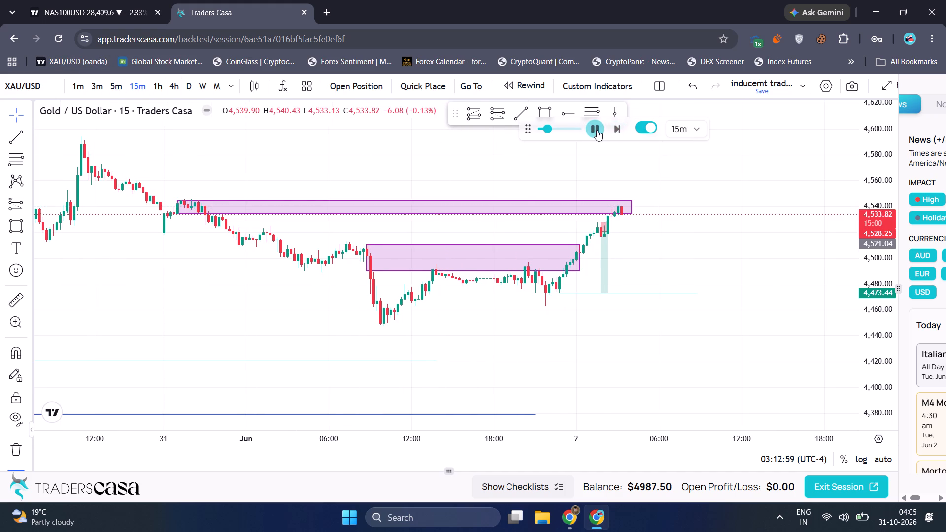
click(597, 130)
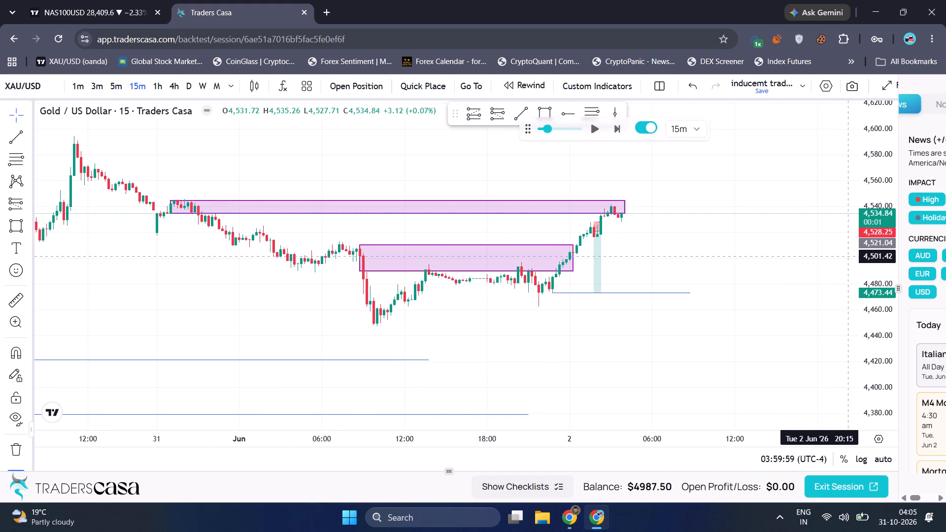
On the 5-minute chart, place a short position drawing at 2 June 03:30 with entry at 4,536.12.
scroll(874, 255, up, 5)
drag(674, 240, 635, 259)
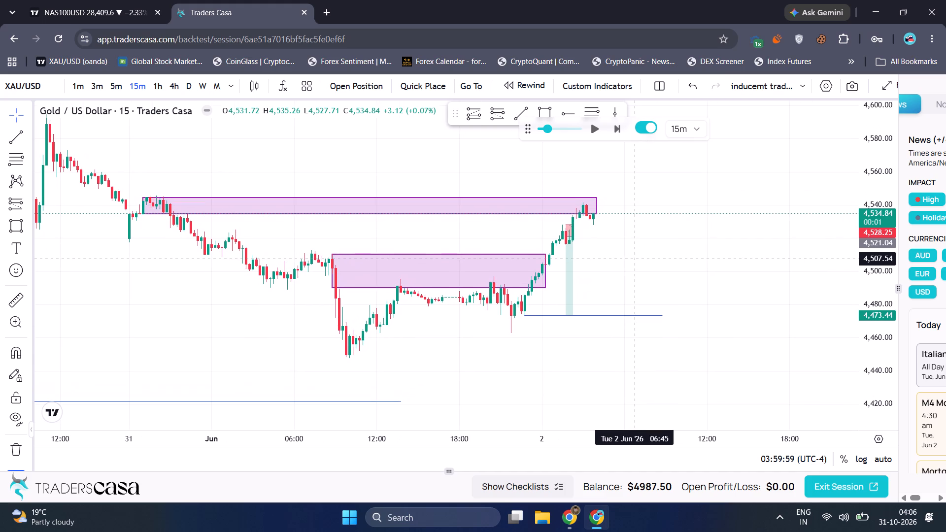
click(113, 78)
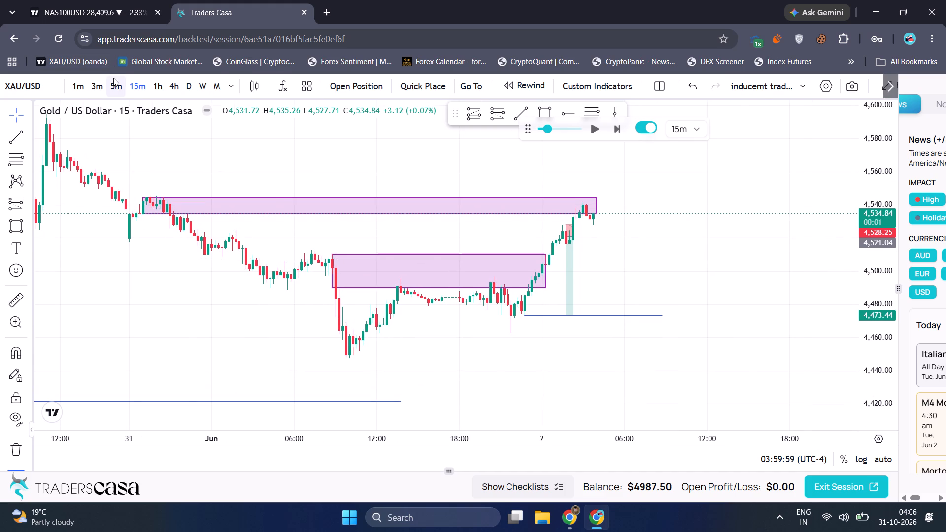
scroll(206, 144, down, 2)
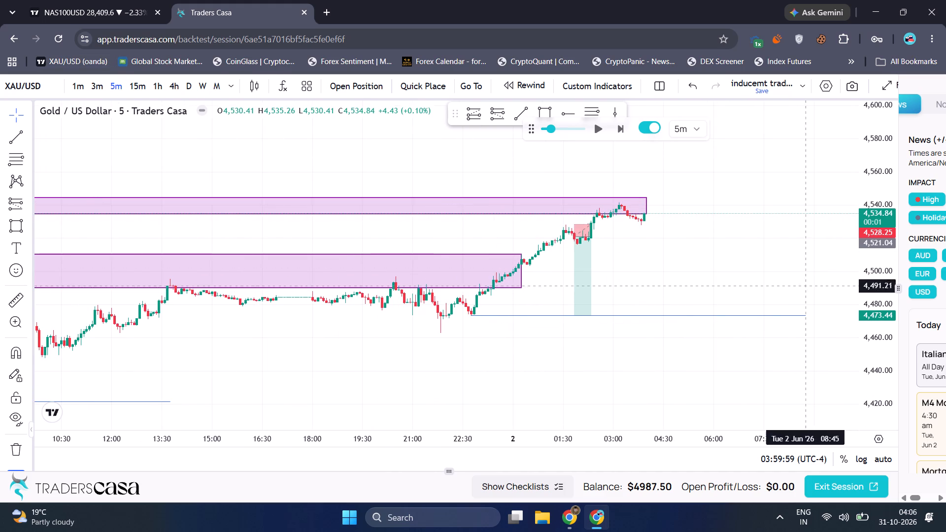
click(503, 107)
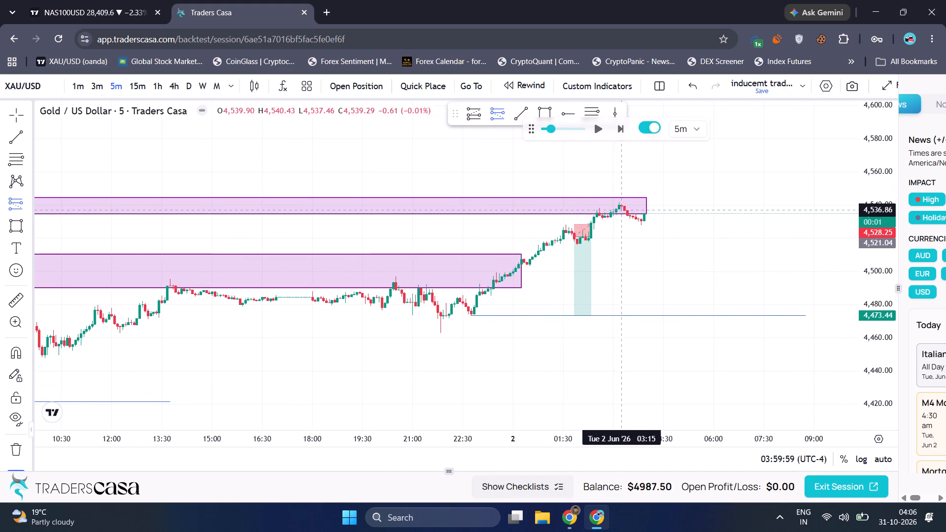
click(631, 211)
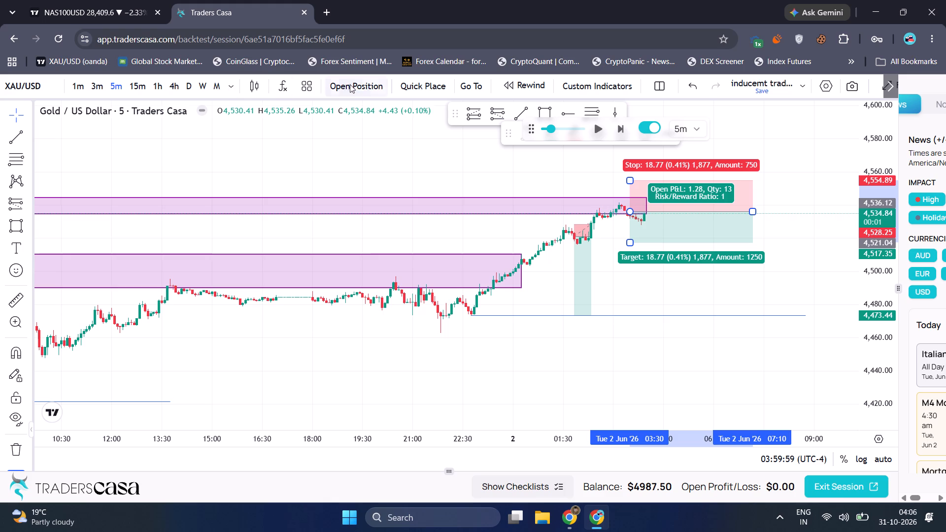
On the 15-minute chart, move the new short position's target to 4,516.45.
click(100, 81)
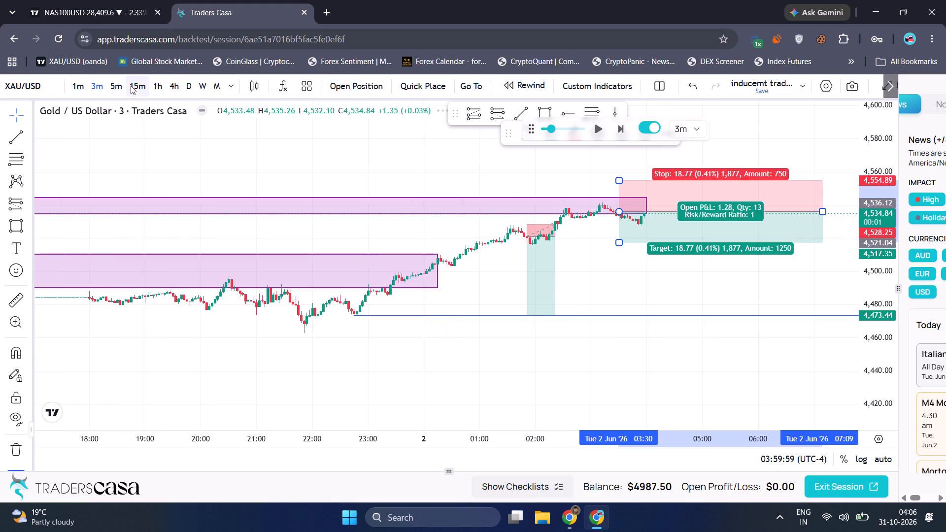
click(131, 86)
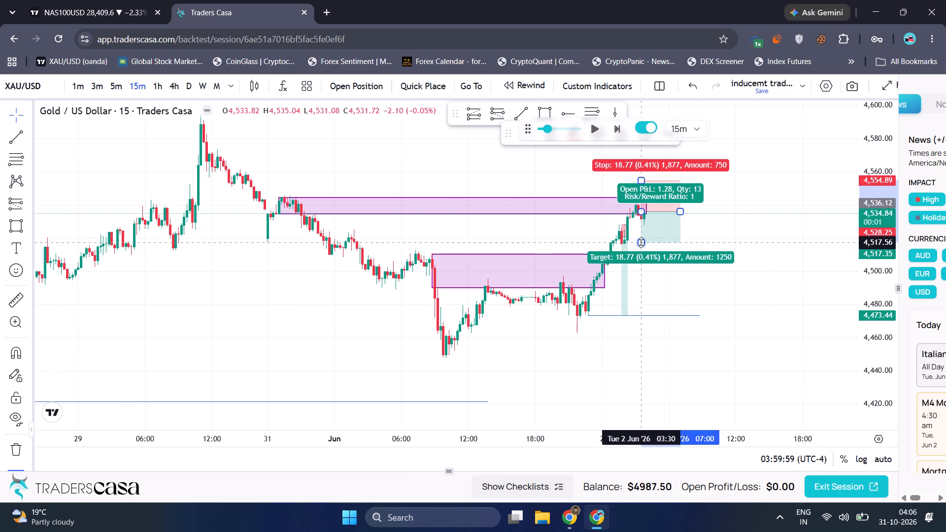
click(641, 242)
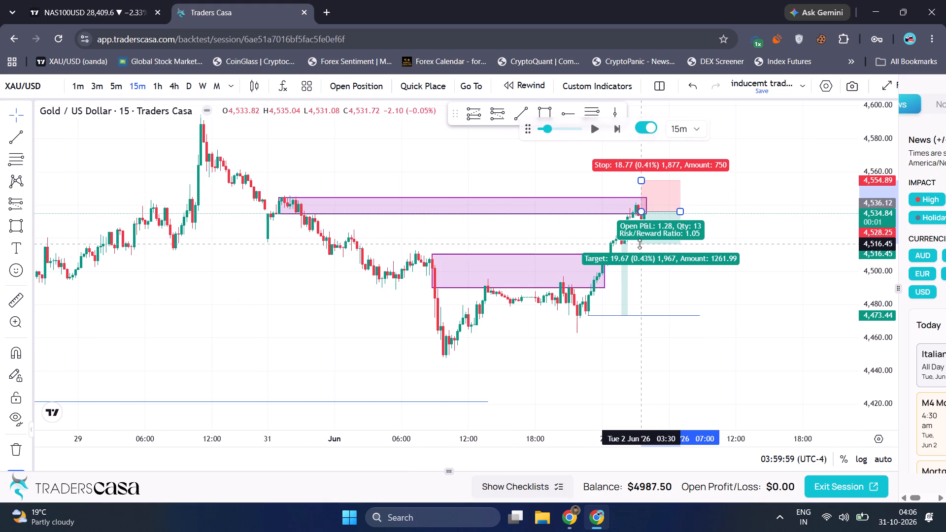
click(604, 184)
On the 3-minute chart, tighten the new short position's stop to 4,541.87.
click(94, 85)
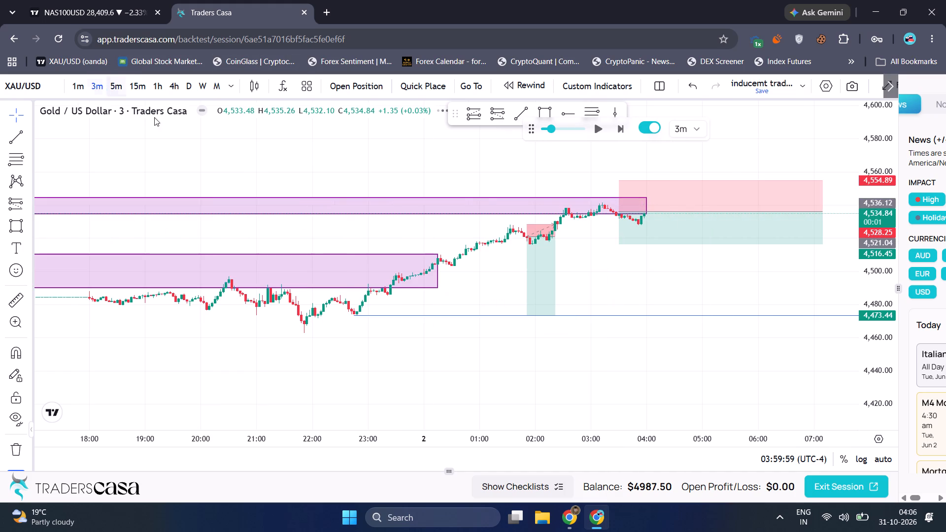
scroll(863, 266, up, 7)
scroll(627, 259, down, 3)
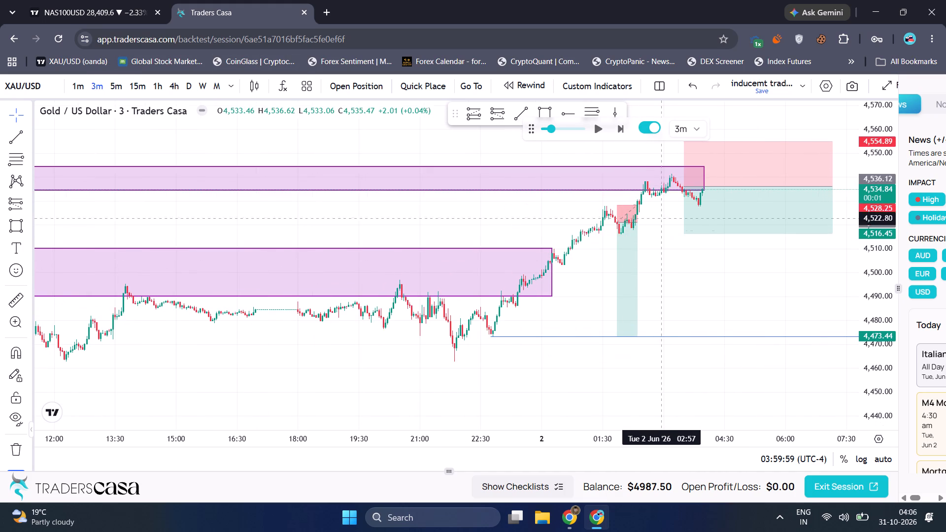
drag(661, 217, 612, 261)
drag(642, 181, 637, 191)
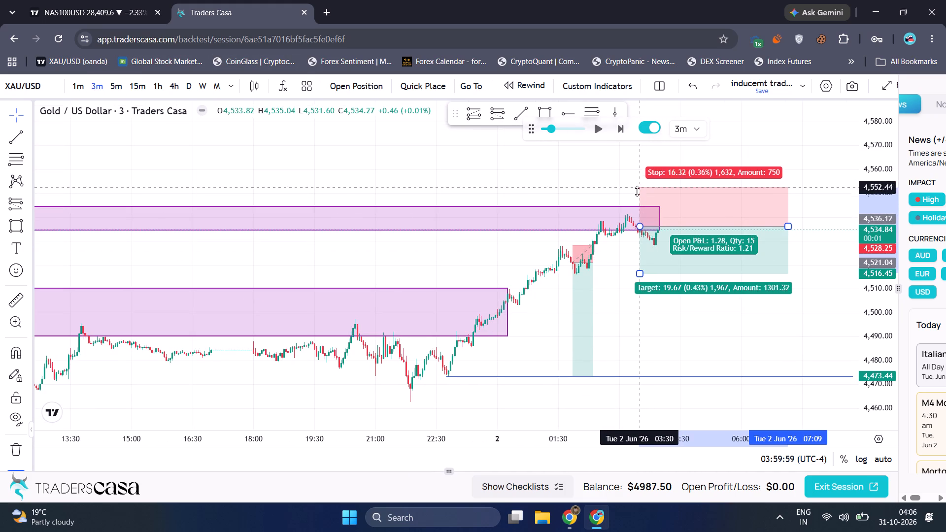
drag(637, 191, 635, 213)
click(636, 301)
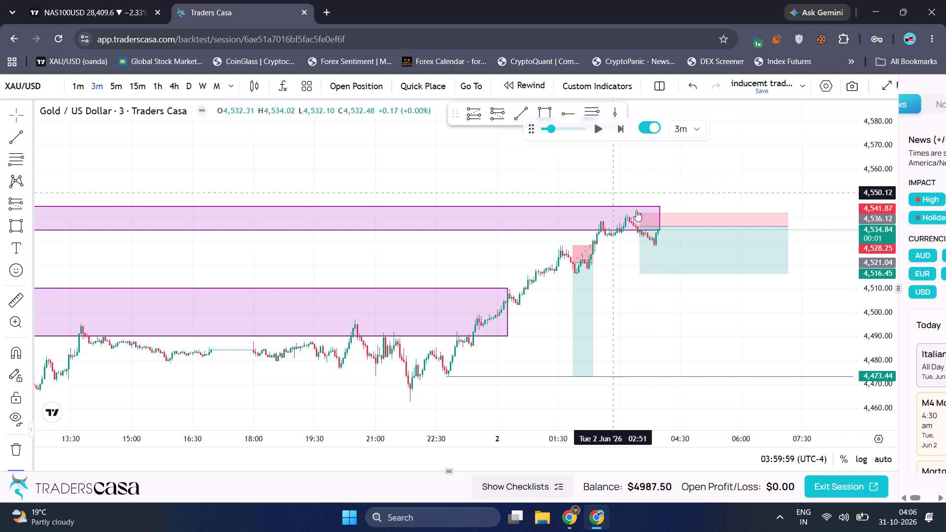
Place a sell limit trade from the short position at 4536.12 with take profit 4516.45, stop loss 4541.87 and risk of 0.25%.
click(735, 237)
click(369, 89)
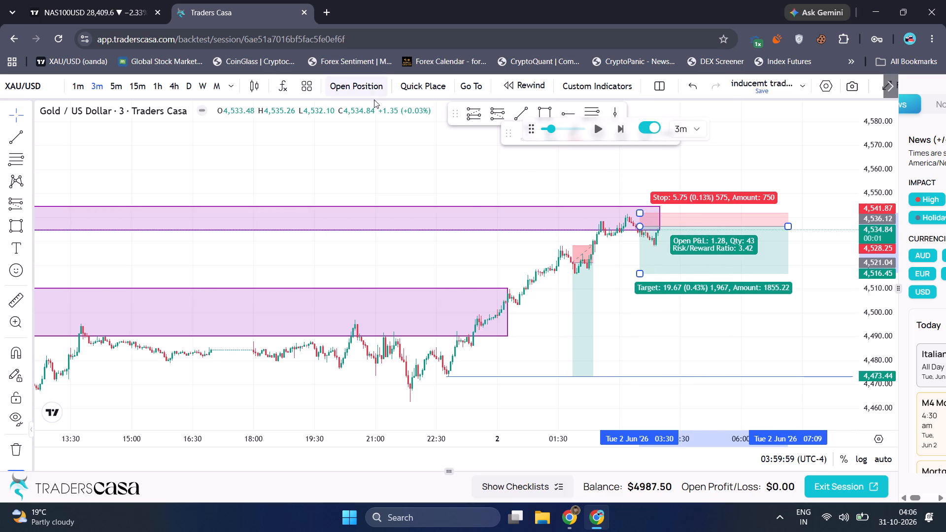
click(453, 446)
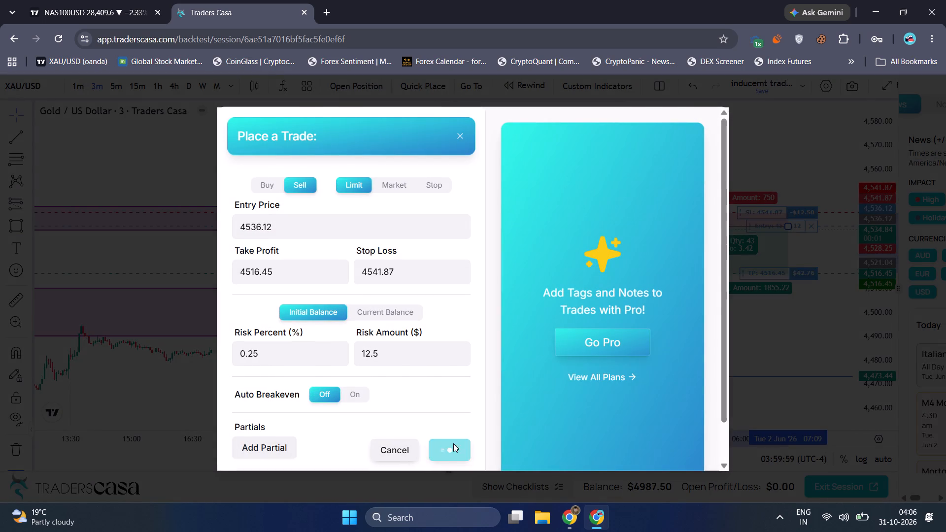
Advance the 3-minute replay until price passes the short trade's 4516.45 take profit, and pause it just after 09:00 on 2 June.
click(598, 127)
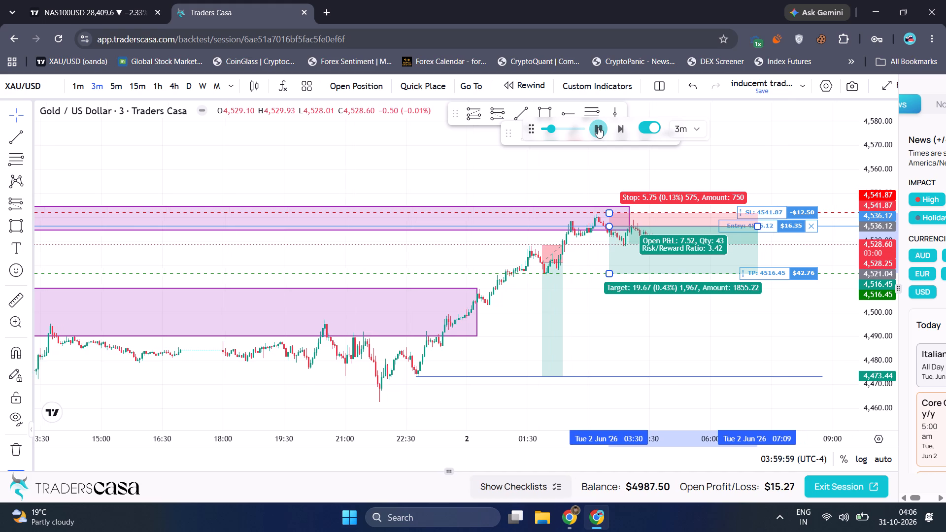
click(737, 135)
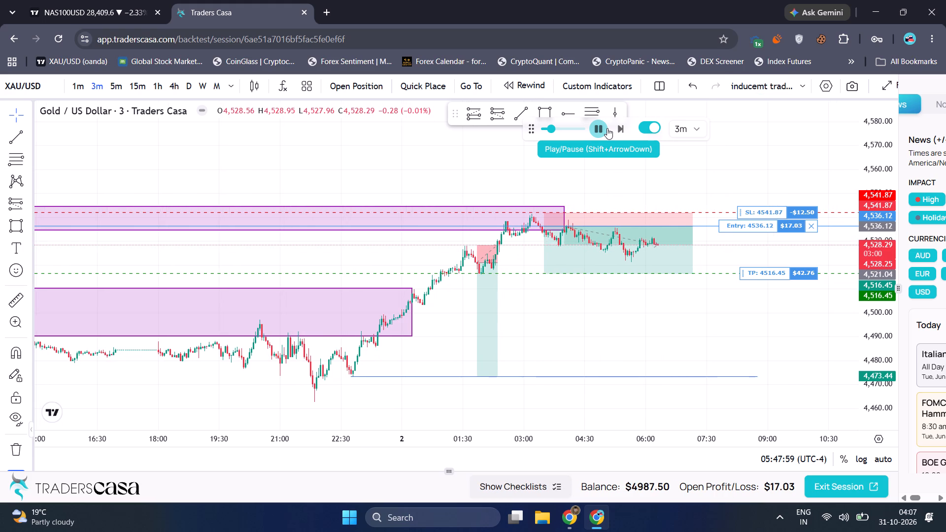
triple_click(621, 126)
triple_click(621, 126)
triple_click(621, 126)
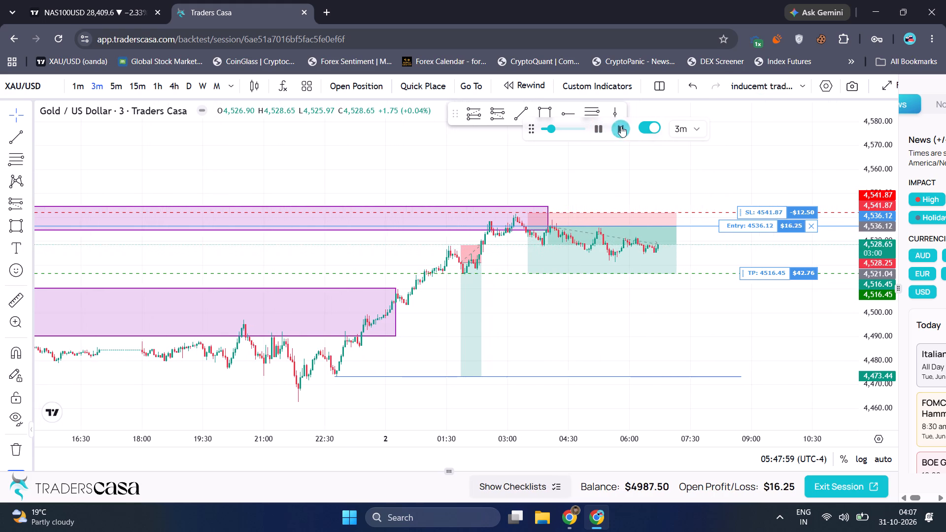
triple_click(621, 126)
triple_click(621, 126)
triple_click(621, 126)
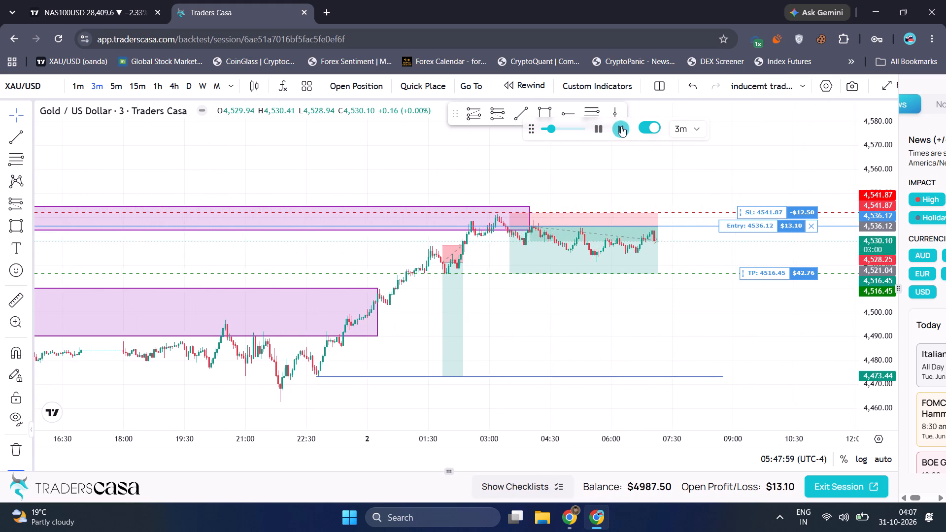
triple_click(621, 126)
triple_click(621, 126)
triple_click(621, 126)
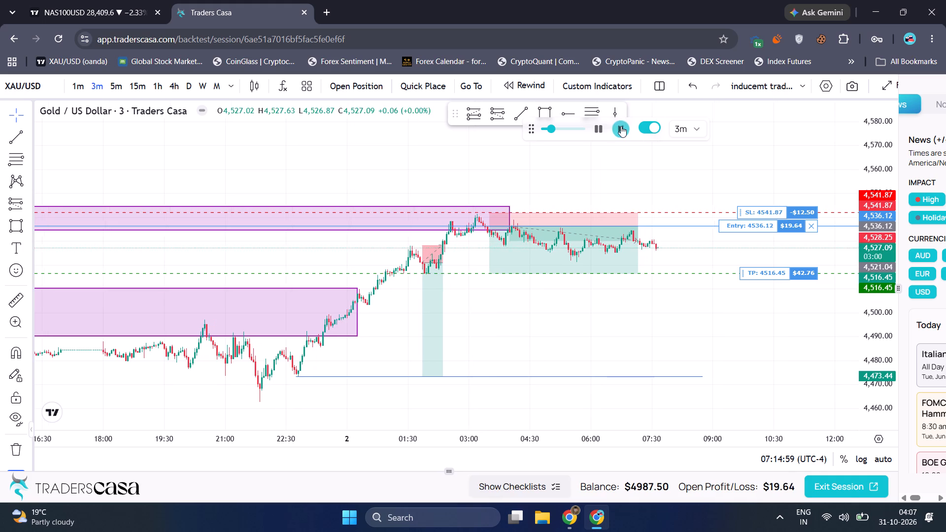
triple_click(621, 126)
triple_click(621, 126)
triple_click(621, 126)
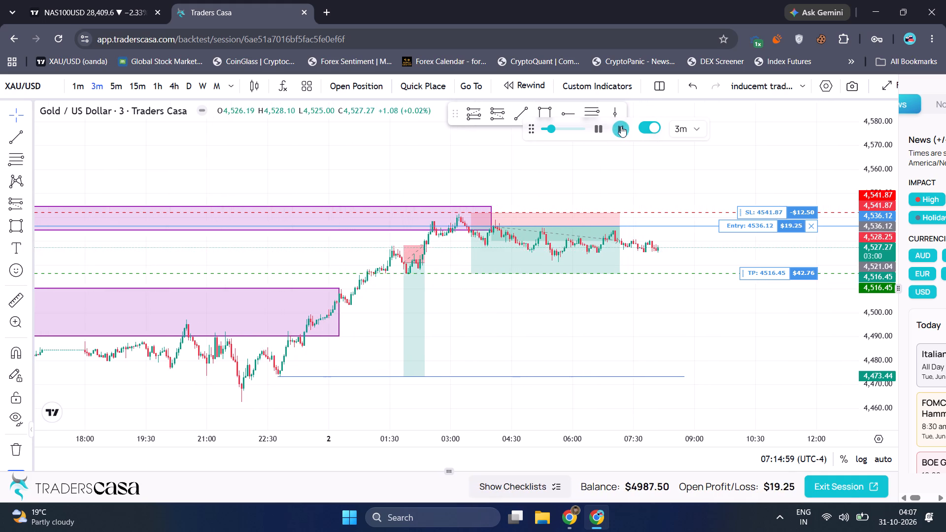
triple_click(621, 126)
triple_click(621, 126)
triple_click(621, 126)
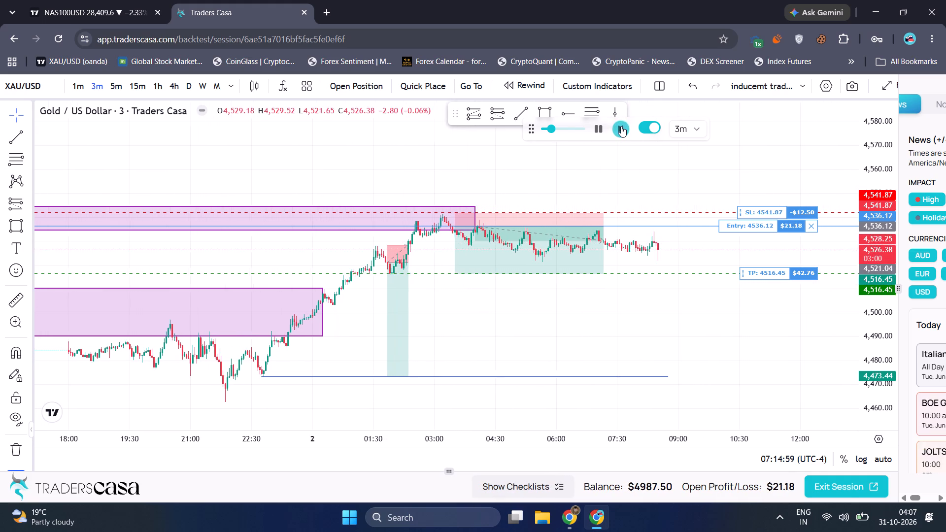
triple_click(621, 126)
triple_click(621, 126)
click(621, 126)
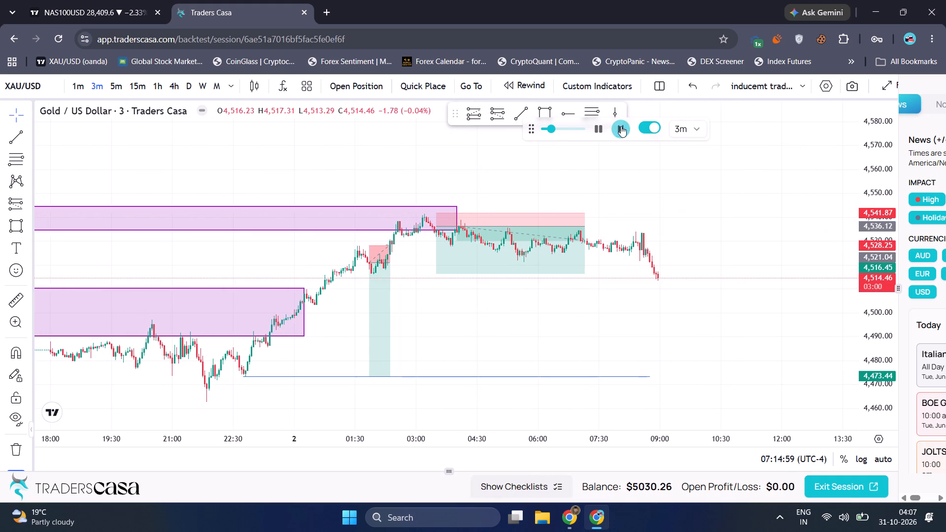
click(601, 126)
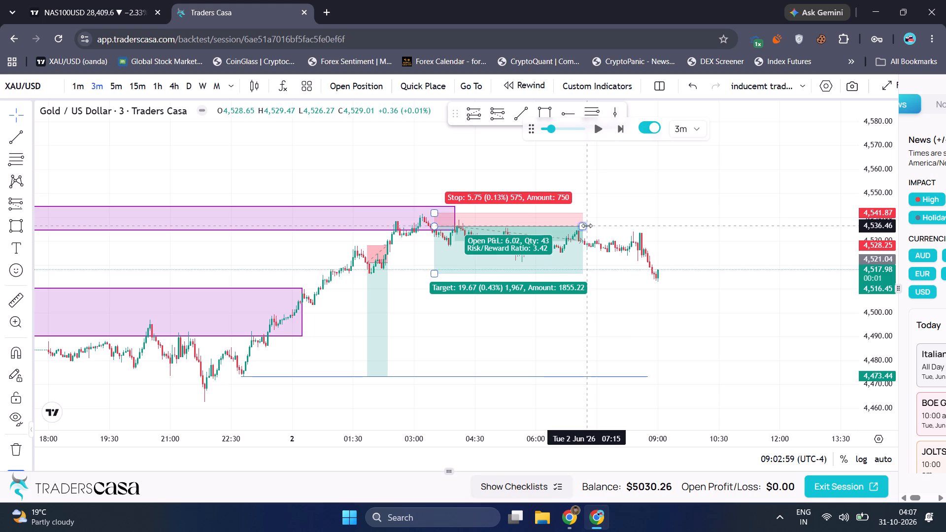
Extend the end of the short position drawing to 2 June 09:03.
drag(587, 226, 659, 229)
On the 15-minute chart, draw a rectangle zone from about 4,524 to 4,517, spanning 2 June 02:15 to 13:45.
scroll(725, 241, down, 1)
scroll(727, 242, up, 1)
scroll(728, 243, down, 3)
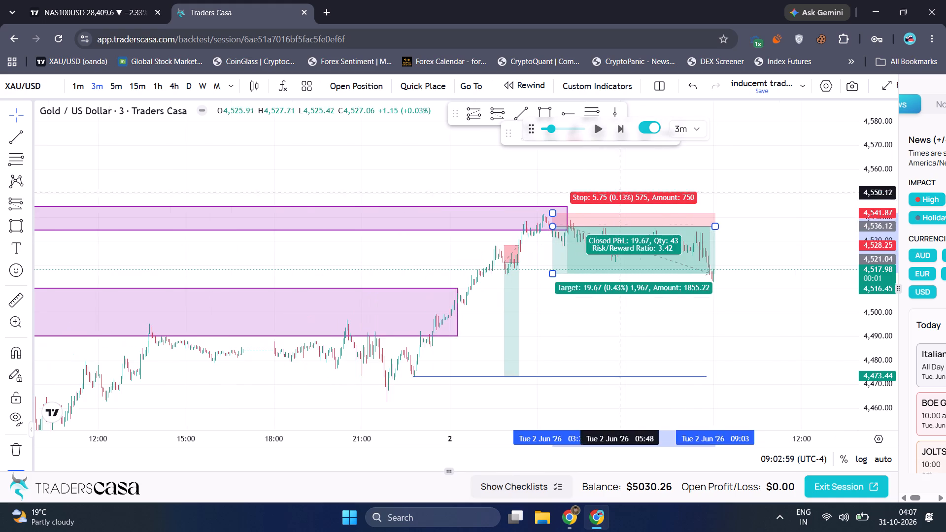
drag(567, 173, 385, 163)
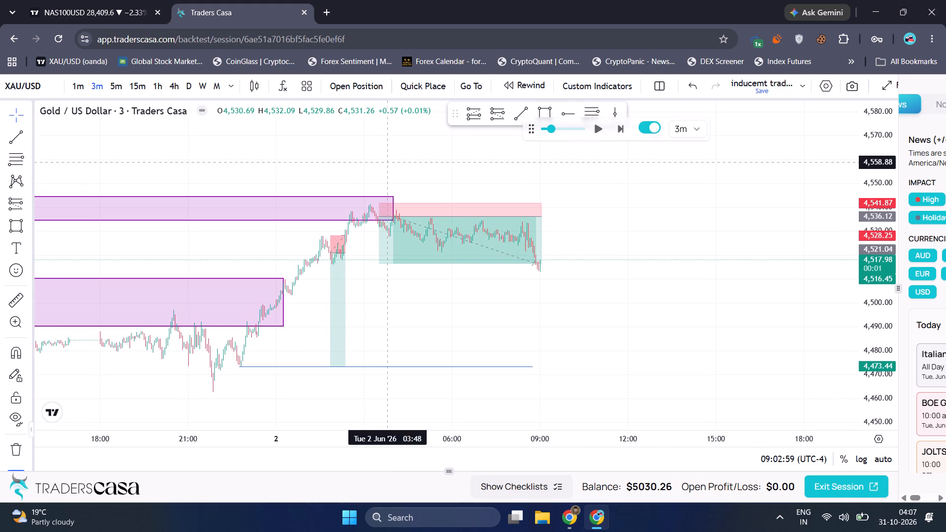
click(117, 82)
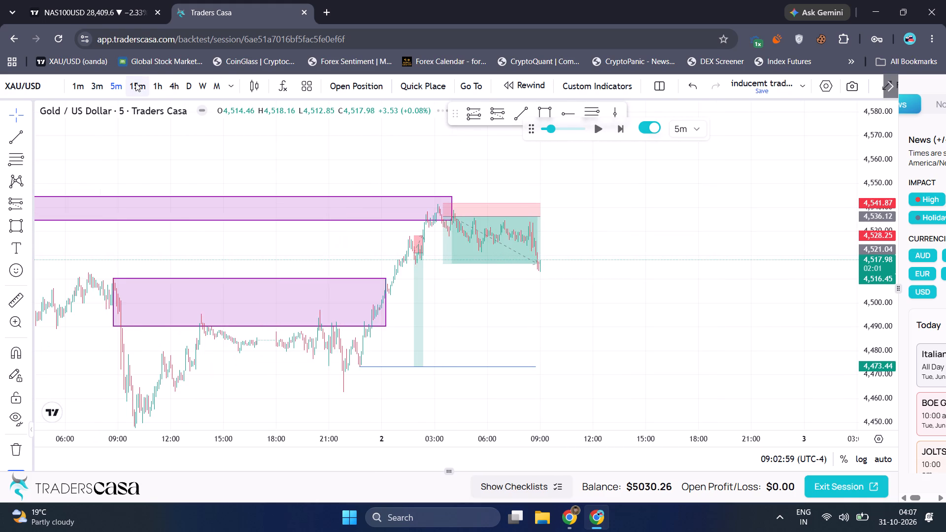
click(135, 83)
scroll(270, 204, up, 4)
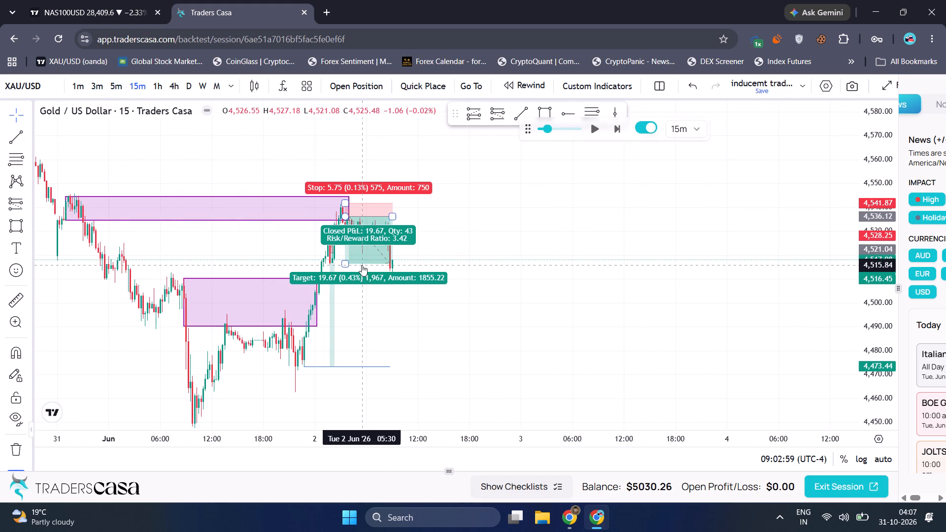
drag(358, 299, 415, 290)
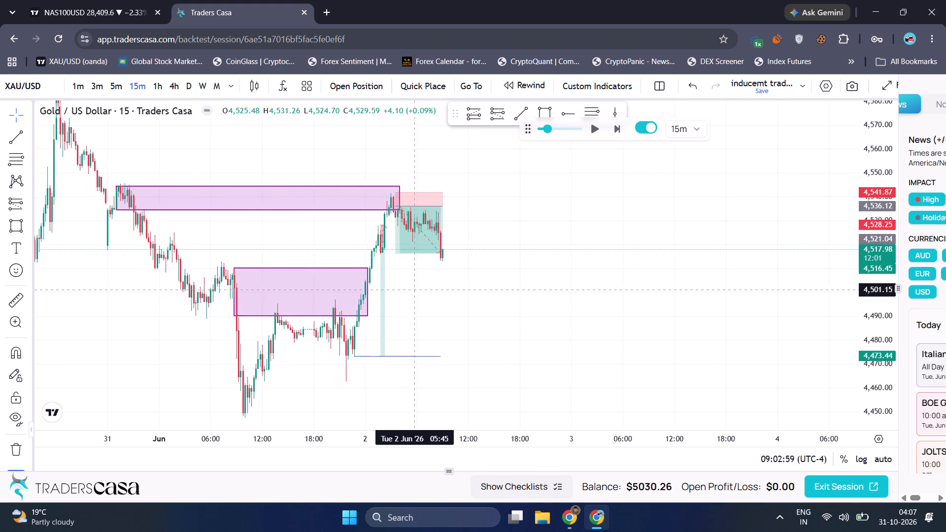
drag(415, 290, 418, 288)
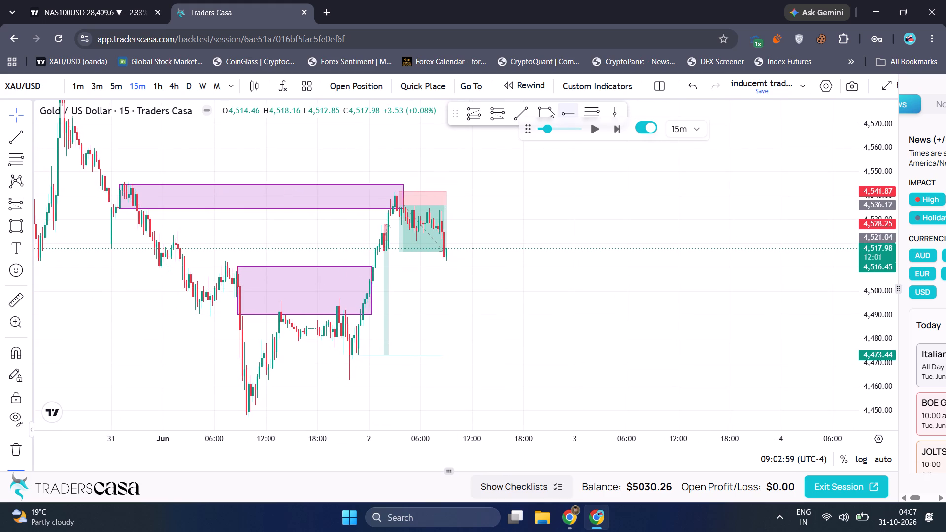
click(549, 109)
click(388, 233)
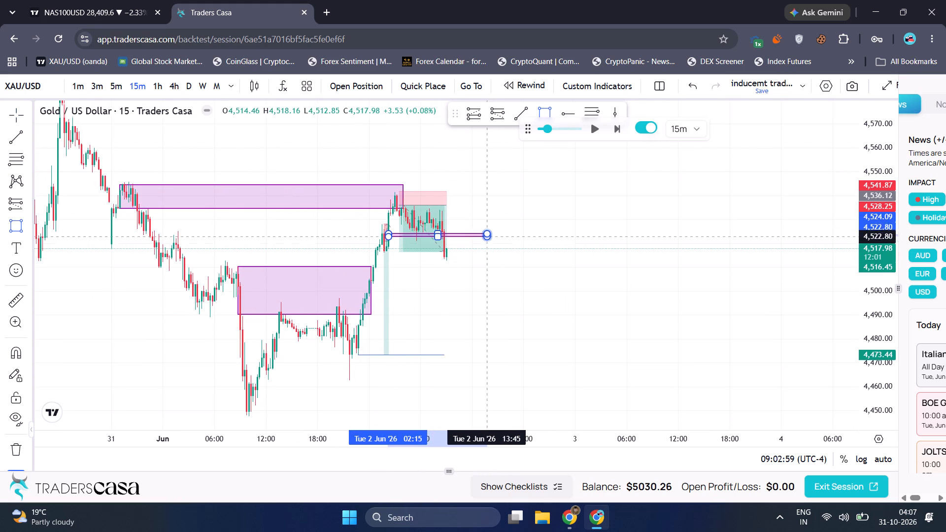
click(487, 250)
click(496, 280)
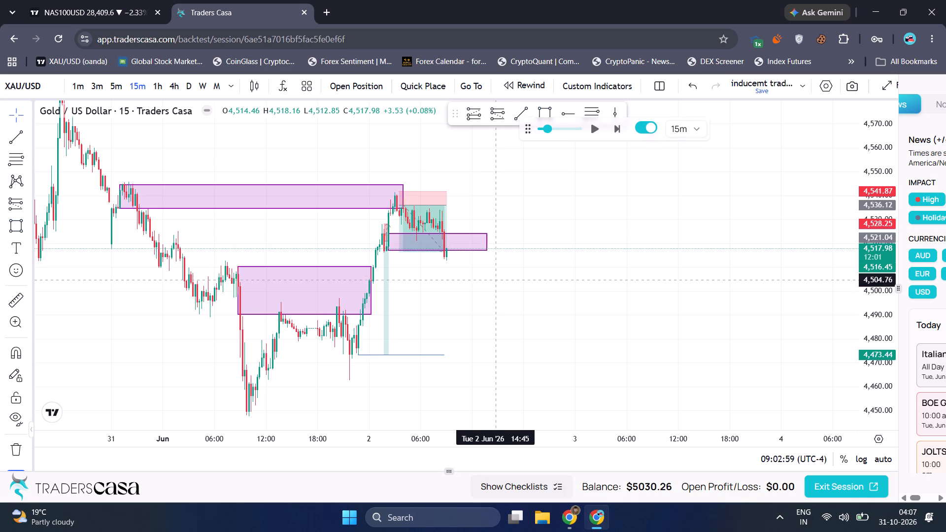
Draw a horizontal trend line at 4,534.04 starting at the 2 June 08:15 candle high and reaching past the latest candles.
click(508, 121)
click(518, 119)
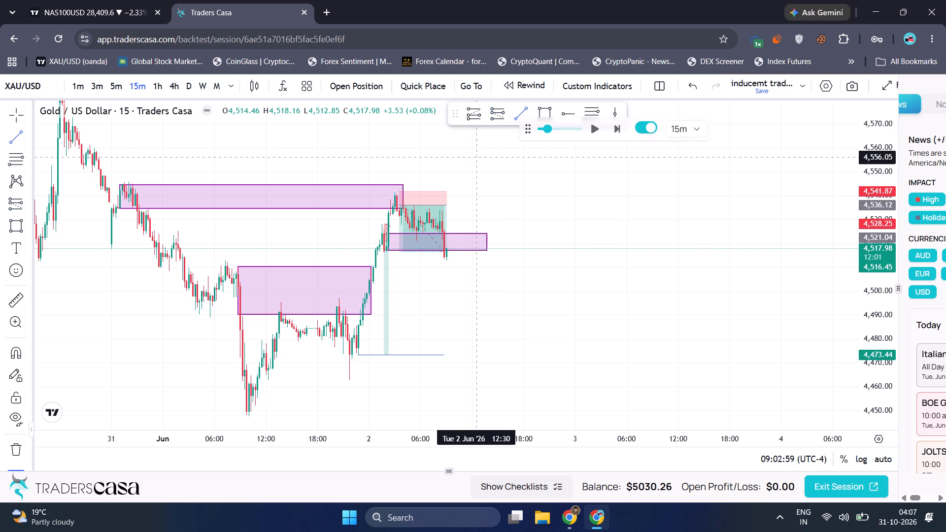
ctrl+click(440, 210)
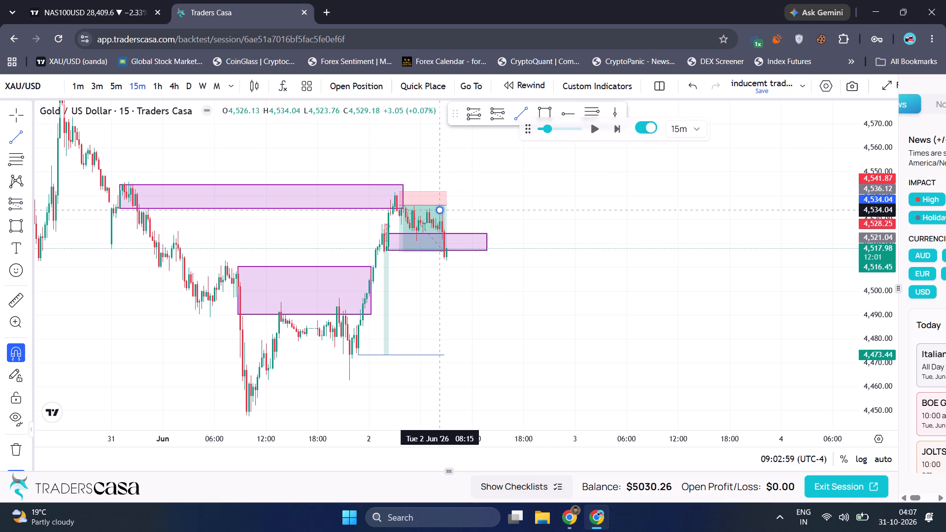
ctrl+click(475, 208)
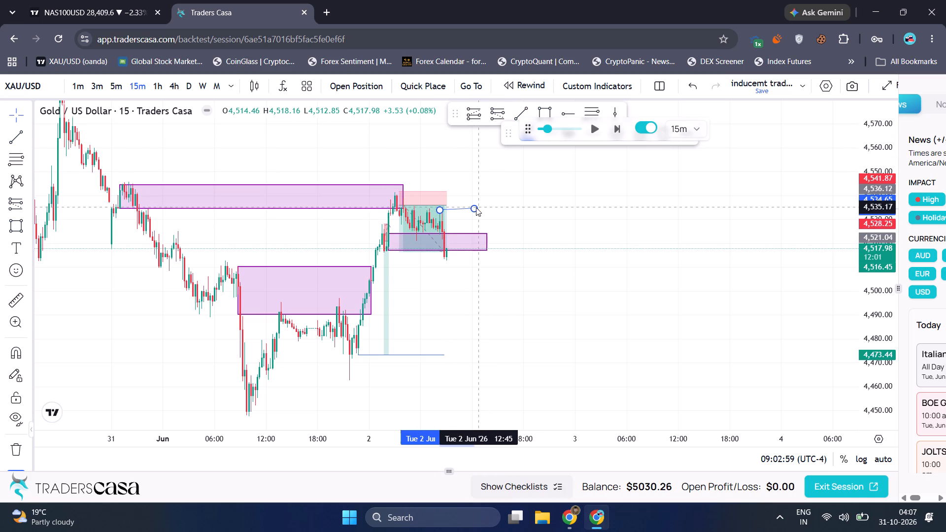
drag(474, 207, 485, 211)
click(544, 246)
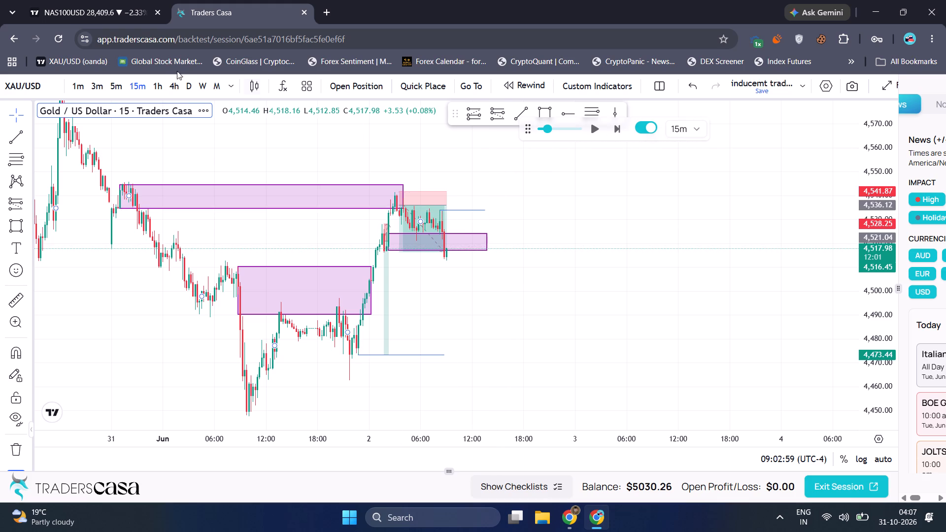
On the 1-minute chart, run the replay forward to 2 June 09:07 as price moves inside the new zone, and pause it.
click(86, 90)
scroll(249, 185, down, 5)
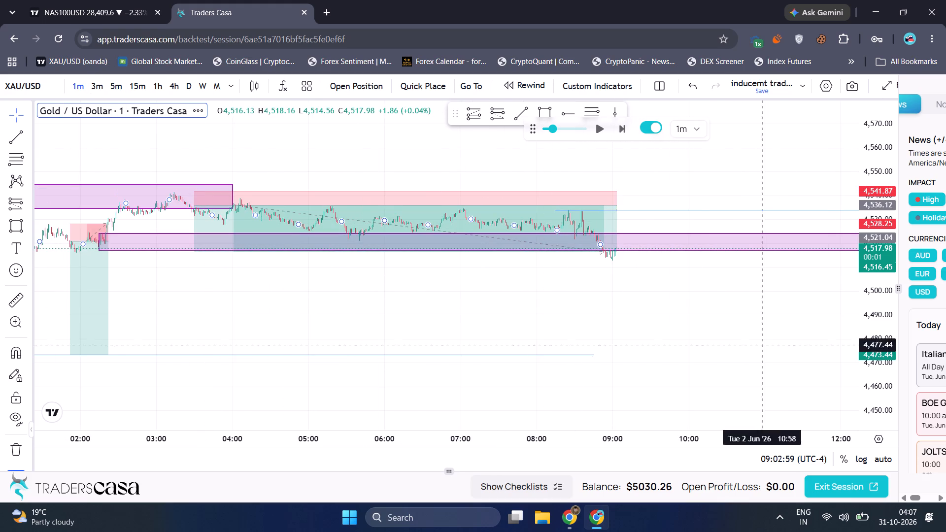
scroll(886, 320, up, 10)
scroll(836, 318, down, 1)
scroll(836, 318, up, 1)
drag(553, 294, 571, 325)
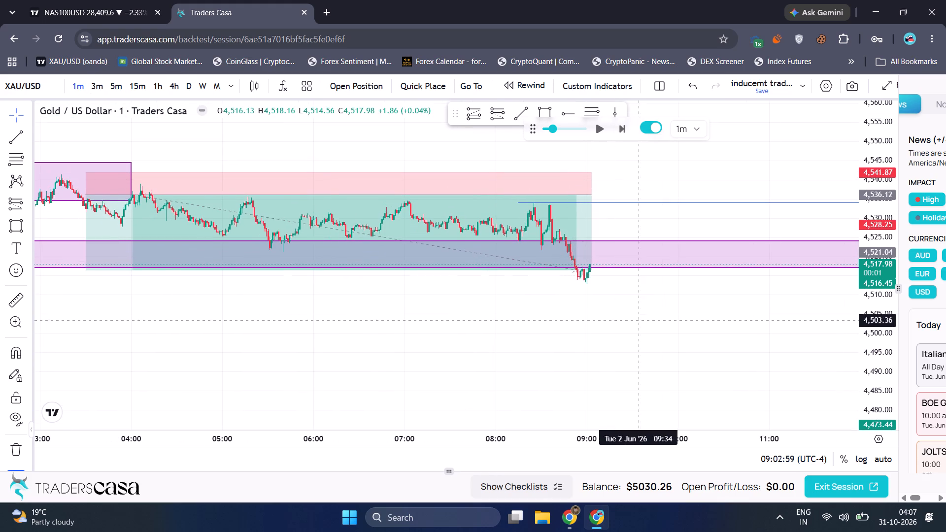
scroll(894, 304, up, 13)
drag(583, 286, 581, 289)
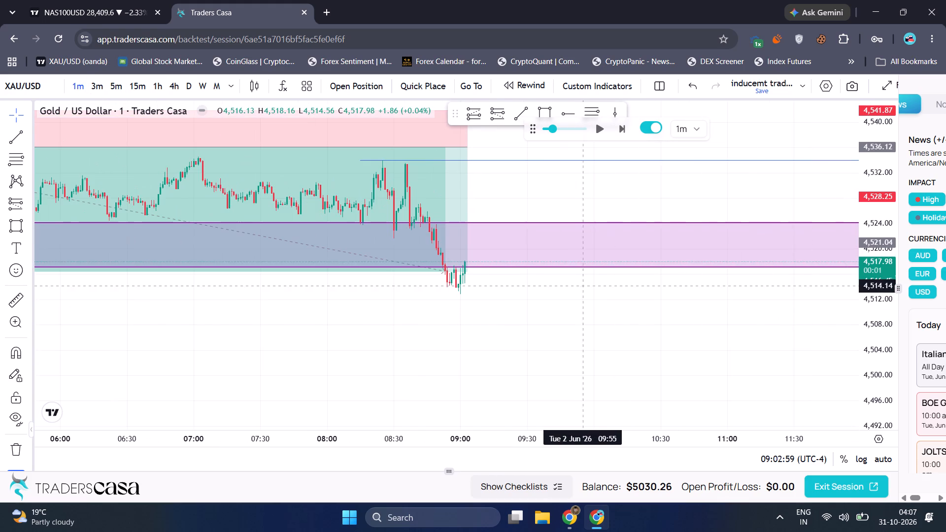
drag(581, 289, 735, 346)
scroll(735, 346, up, 3)
drag(636, 345, 615, 337)
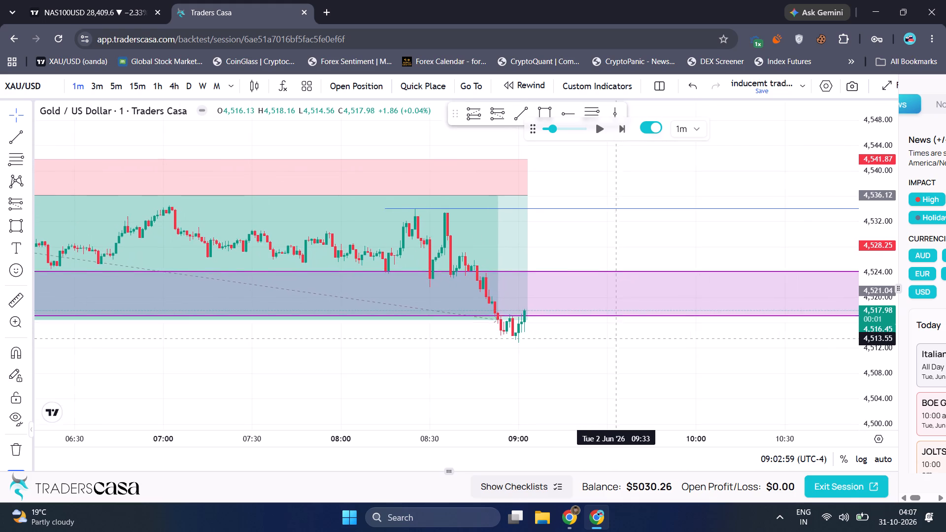
drag(615, 337, 578, 303)
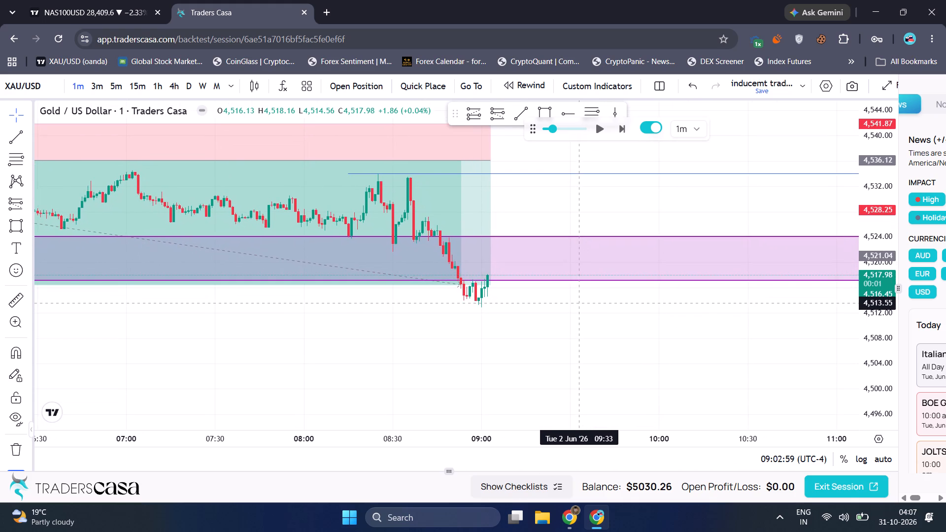
drag(578, 303, 566, 294)
click(604, 130)
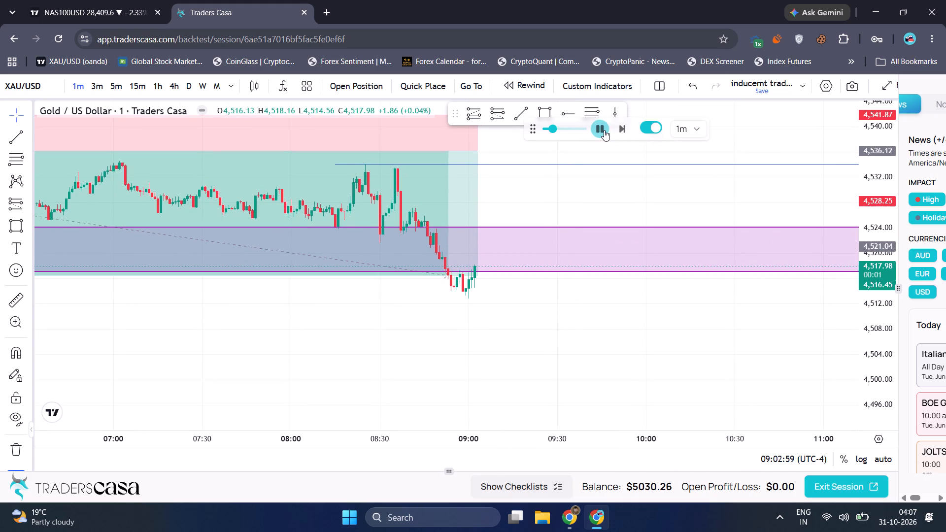
click(604, 130)
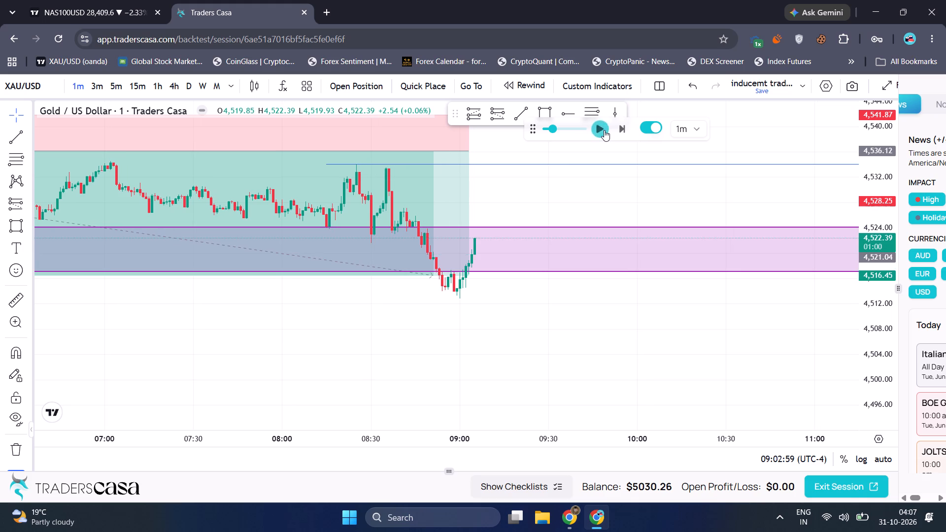
click(604, 130)
click(604, 130)
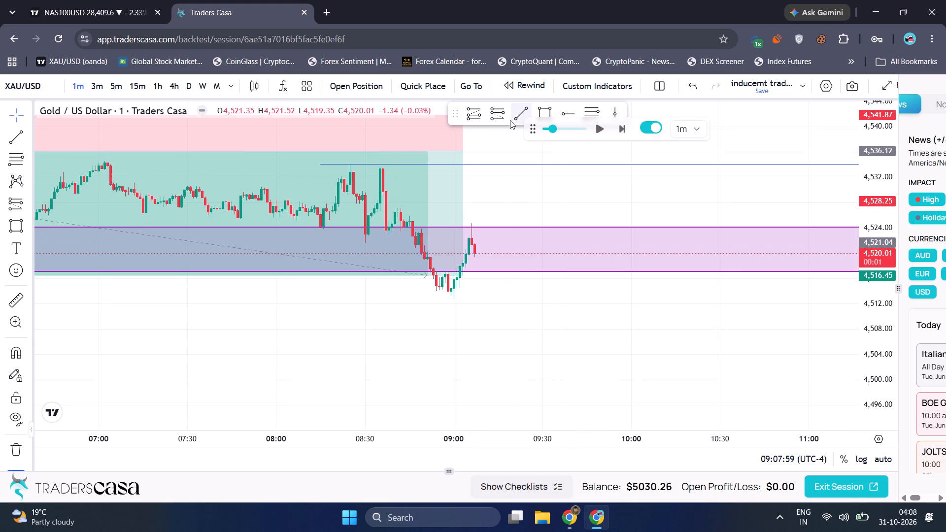
Place a long position drawing at 2 June 09:07 with entry at 4,519.00, target 4,534.17 and stop 4,514.62.
click(470, 118)
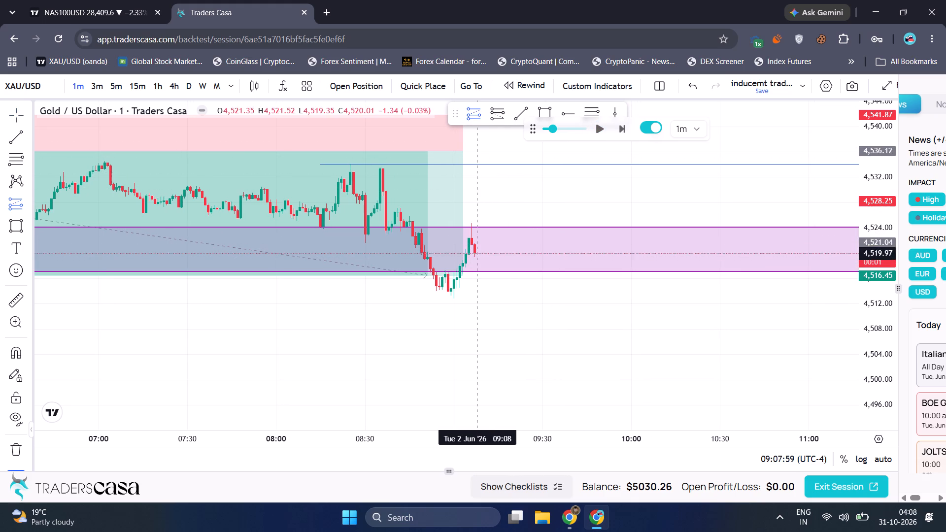
click(475, 260)
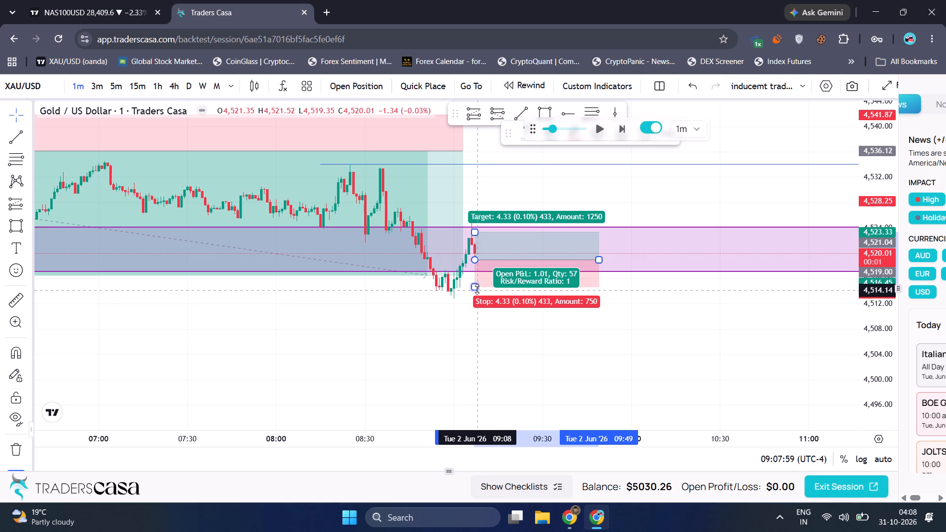
click(476, 289)
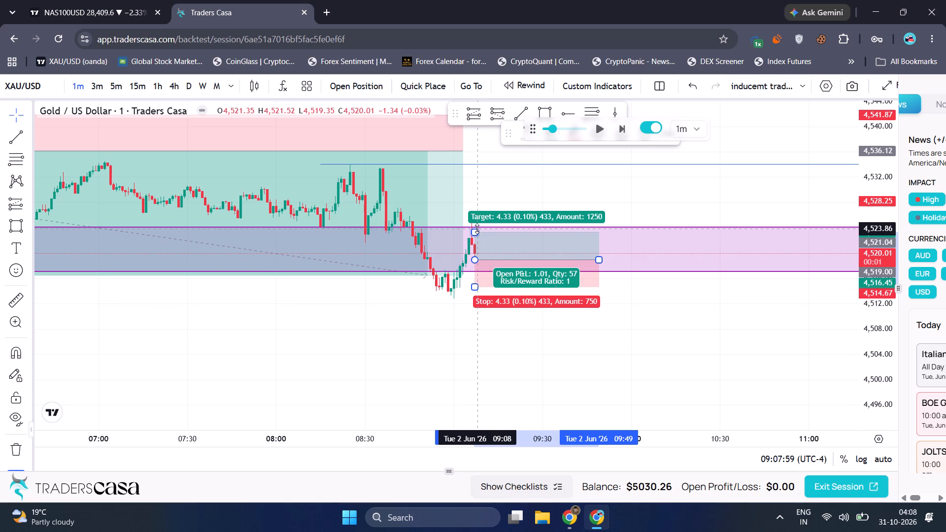
drag(477, 229, 490, 164)
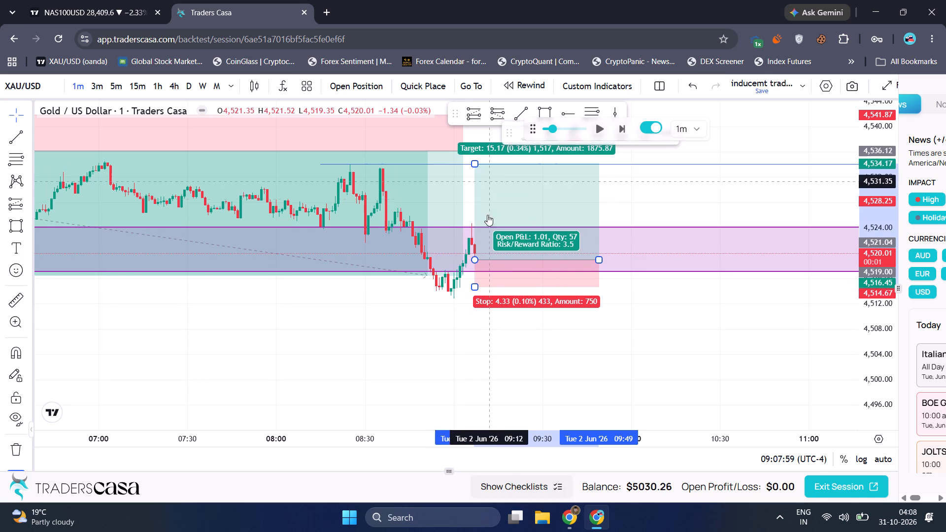
click(474, 284)
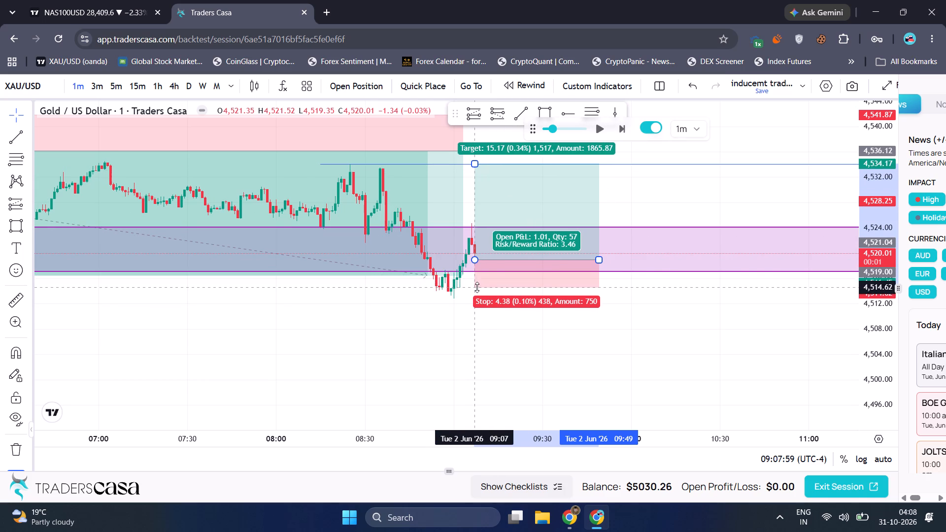
Submit a buy limit order with entry 4519, take profit 4534.17, stop loss 4514.62 and 0.25% risk.
click(361, 87)
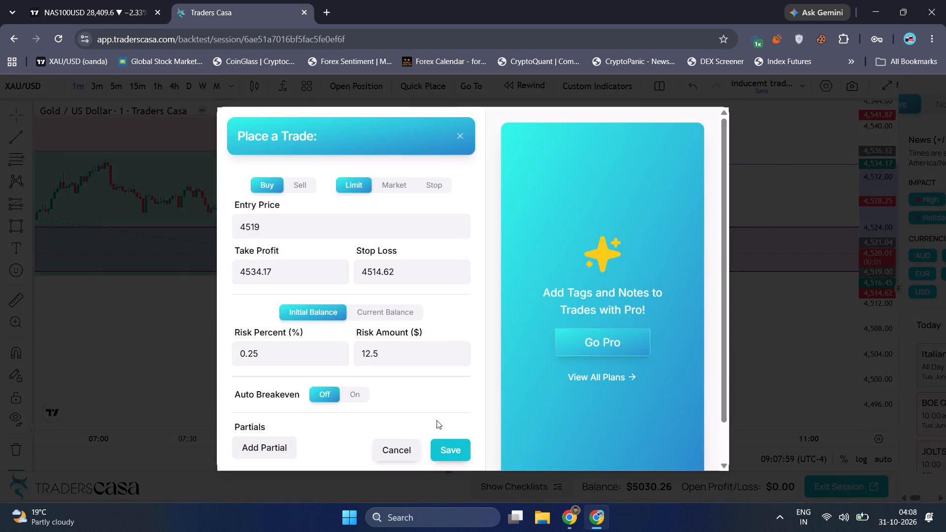
click(445, 446)
Run the 1-minute replay forward from 09:07 to 2 June 09:13 and pause it.
click(602, 130)
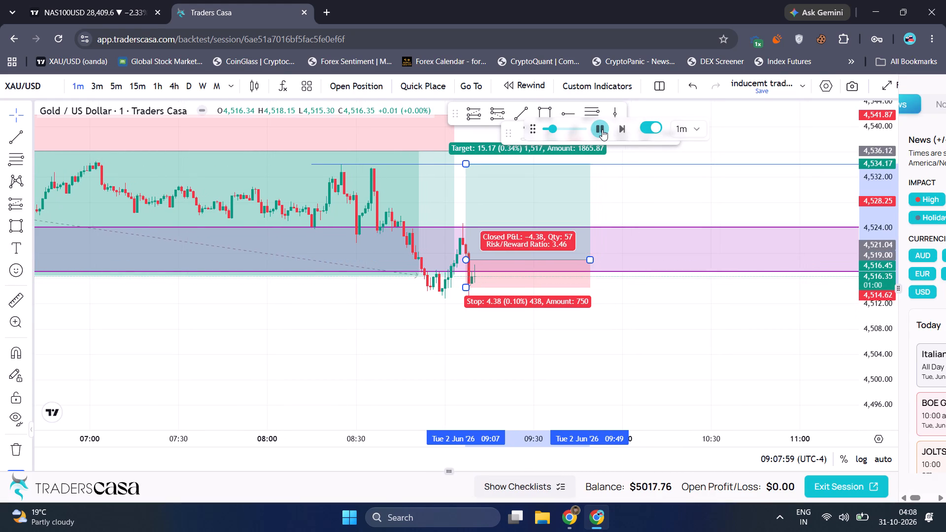
click(602, 130)
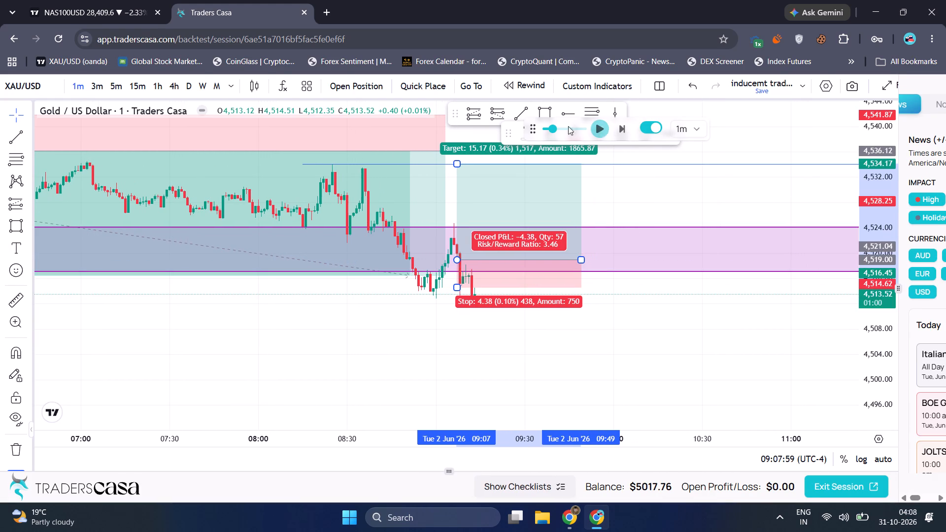
Switch to the 15-minute chart, review price around the 4,524–4,517 zone, and run the replay to 2 June 10:29, pausing there.
click(131, 81)
scroll(314, 231, up, 4)
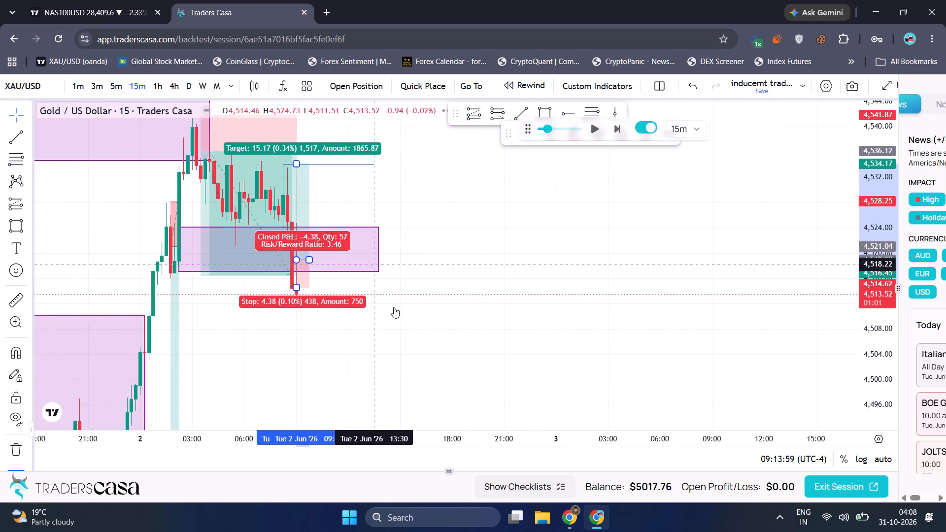
drag(399, 322, 570, 268)
scroll(553, 281, up, 1)
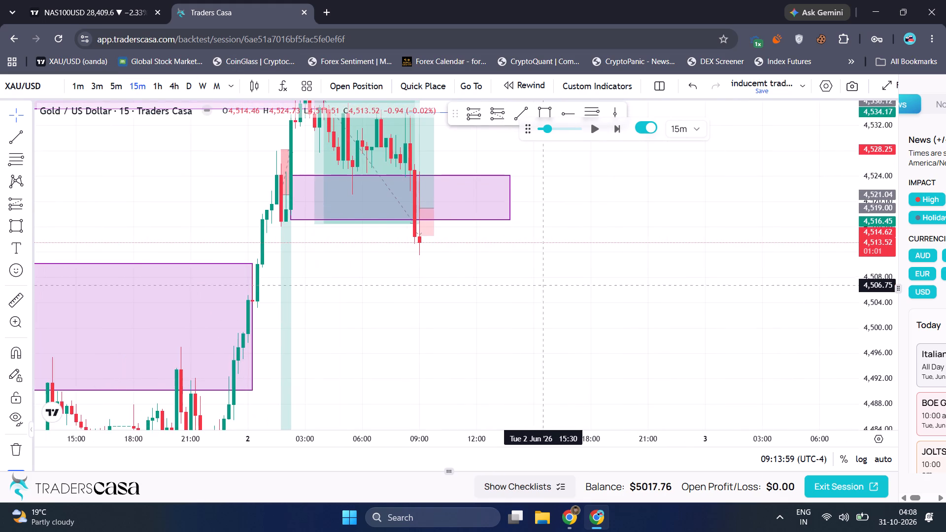
drag(489, 284, 594, 308)
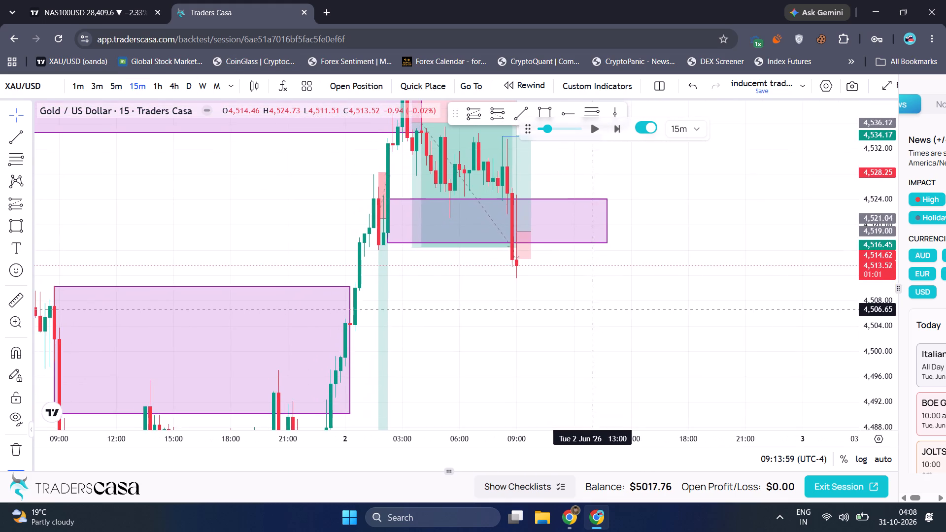
drag(594, 308, 587, 357)
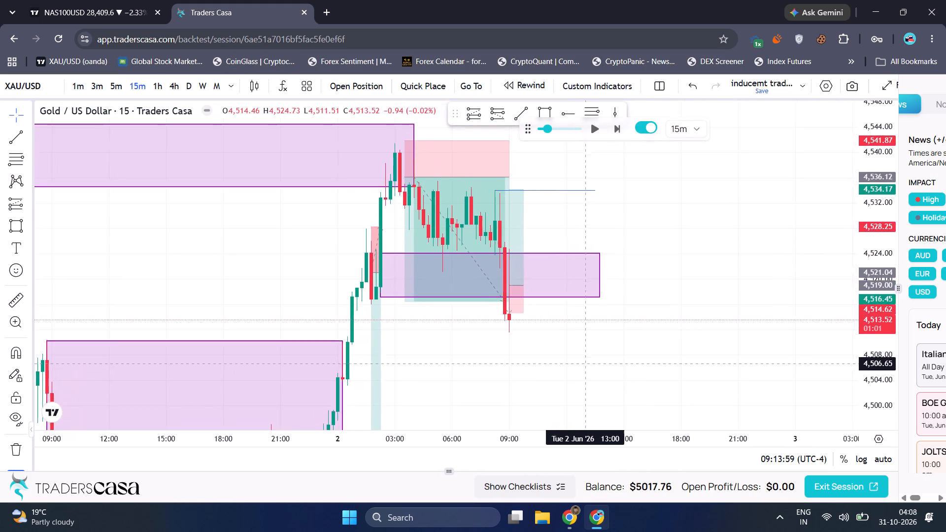
drag(587, 357, 600, 367)
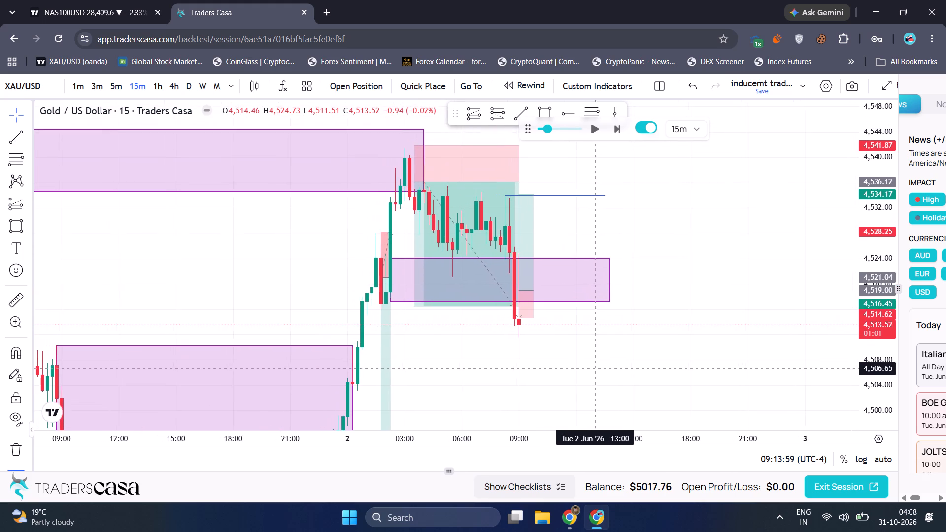
drag(600, 367, 602, 367)
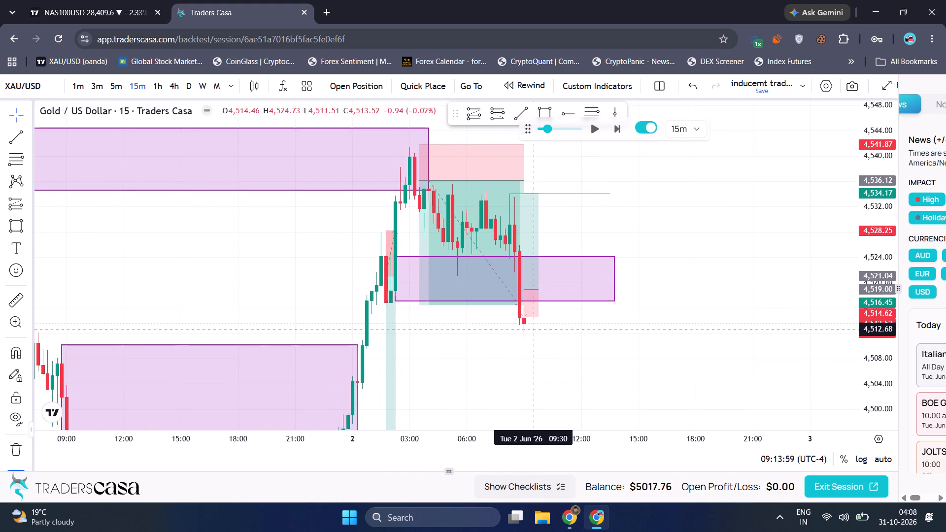
drag(600, 345, 639, 265)
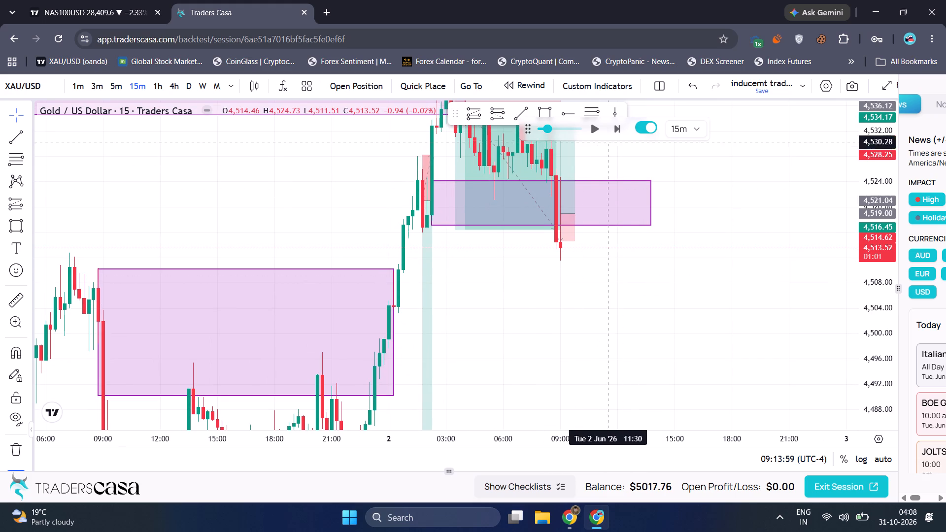
click(598, 134)
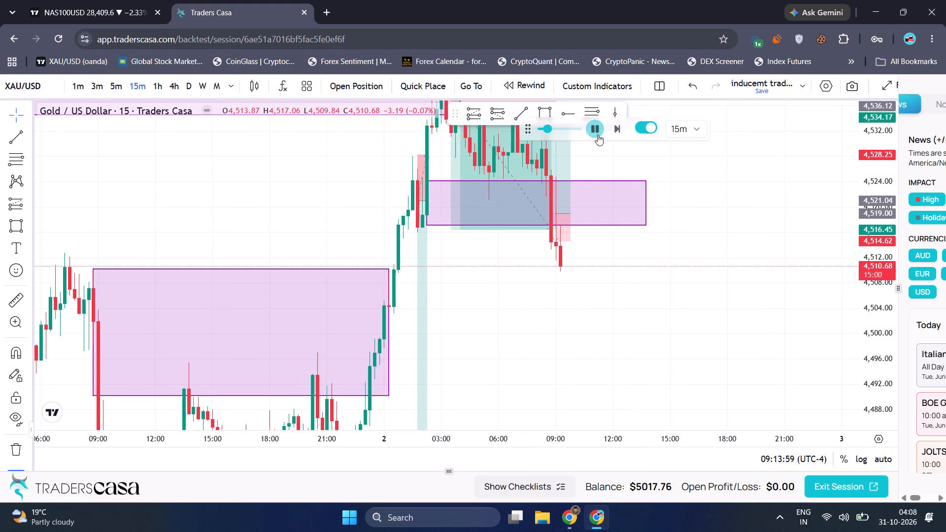
click(598, 134)
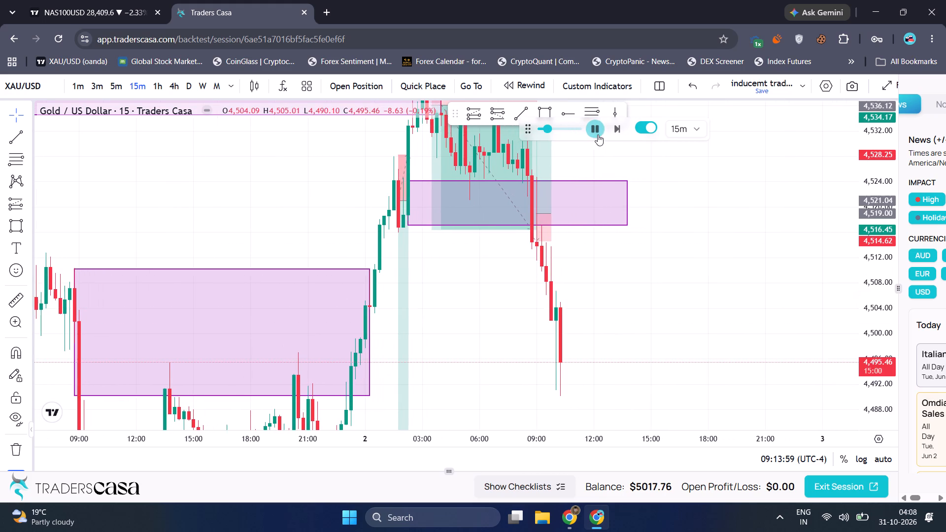
Compress the price scale to bring the 4,473 line into view and run the 15-minute replay to 2 June 13:44, pausing there.
drag(472, 327, 502, 234)
drag(867, 173, 866, 318)
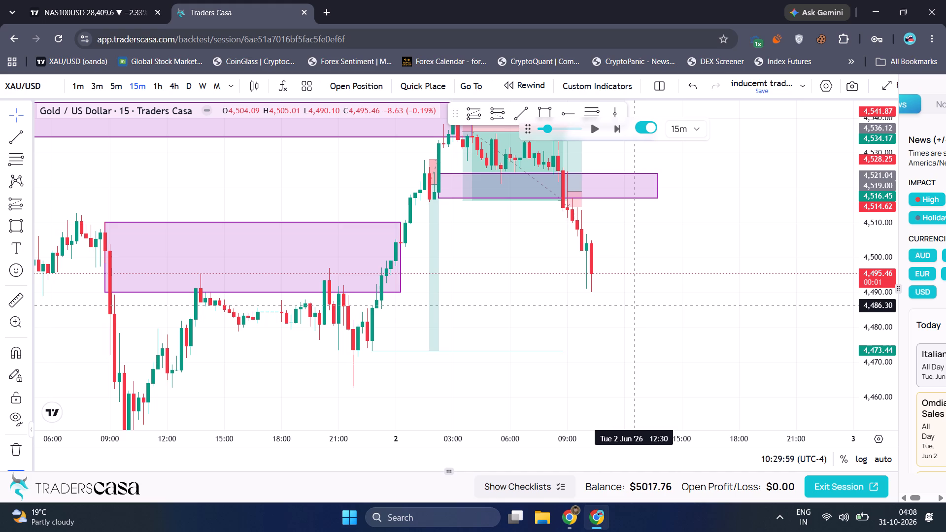
drag(534, 263, 522, 271)
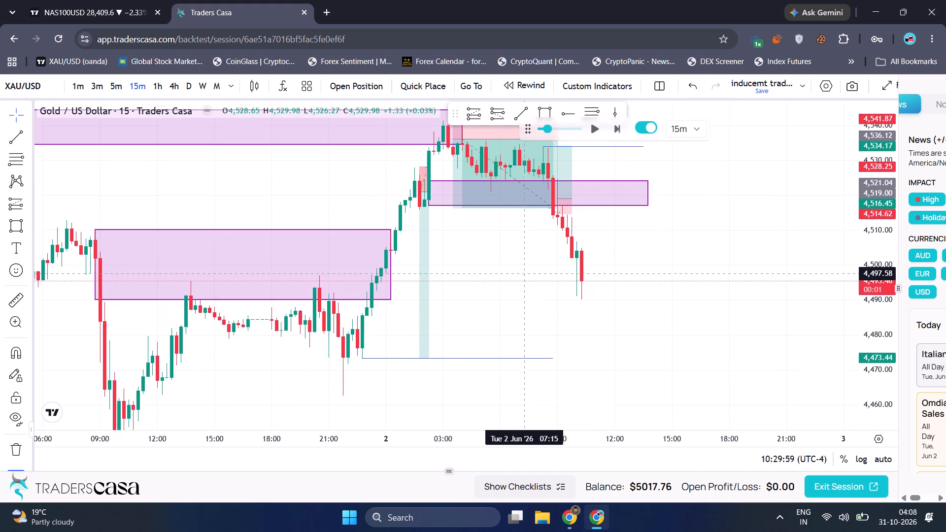
drag(522, 271, 528, 249)
click(589, 128)
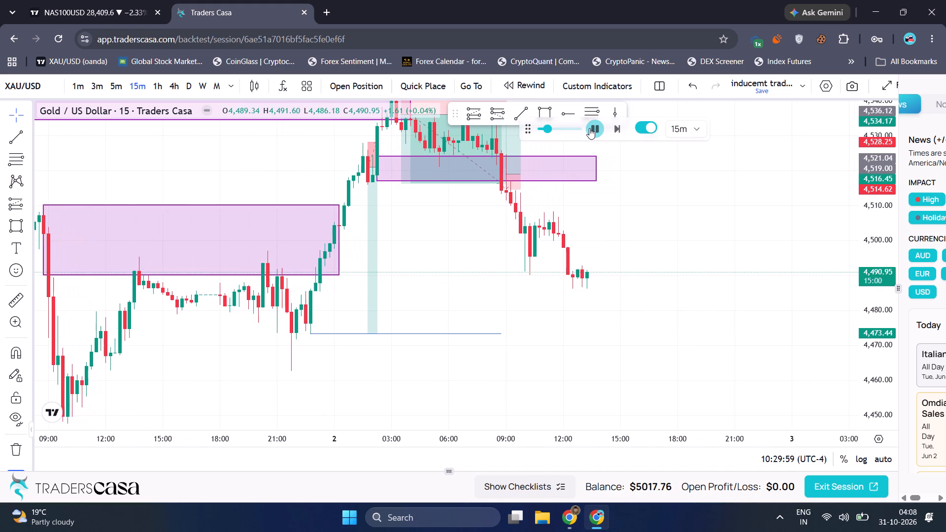
click(589, 128)
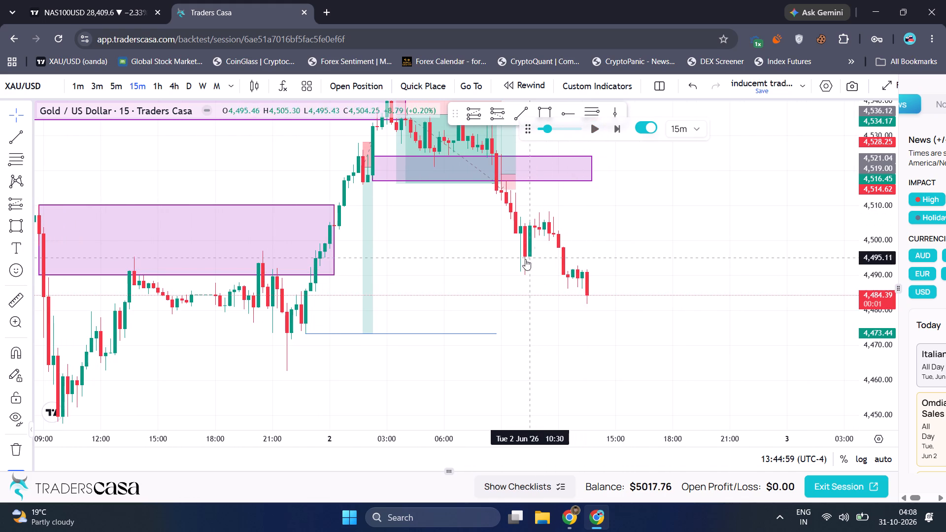
Draw a rectangle zone from about 4,507.8 to 4,497.8, spanning 2 June 11:30 to 16:00.
click(547, 113)
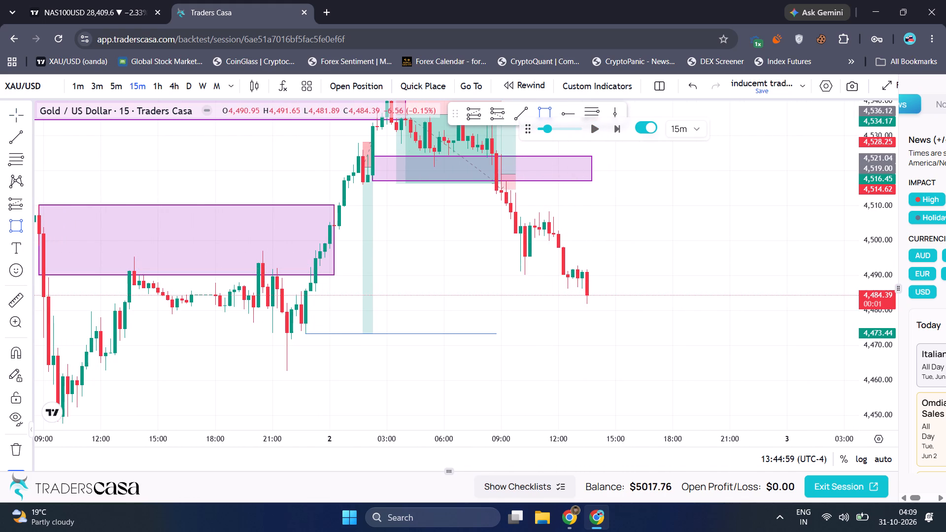
click(546, 213)
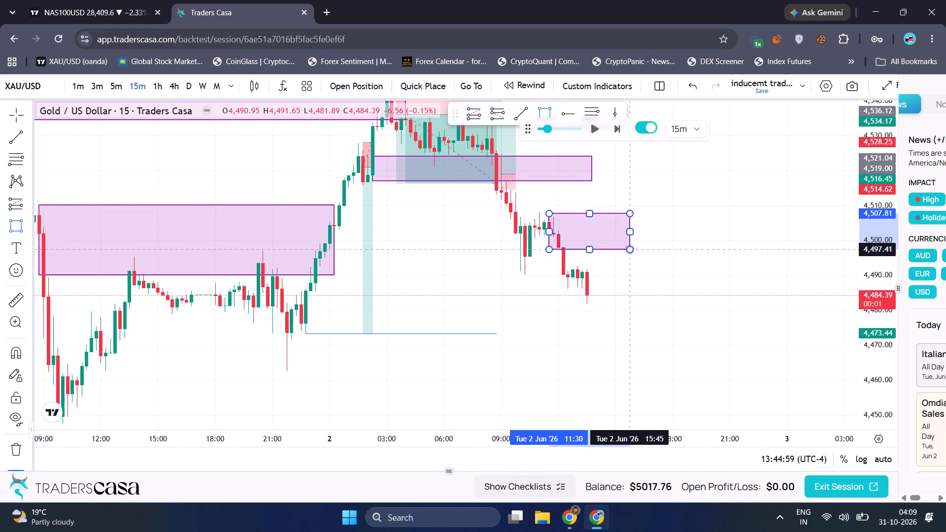
click(637, 248)
Run the 15-minute replay forward to 2 June 19:59 and pause it.
click(597, 125)
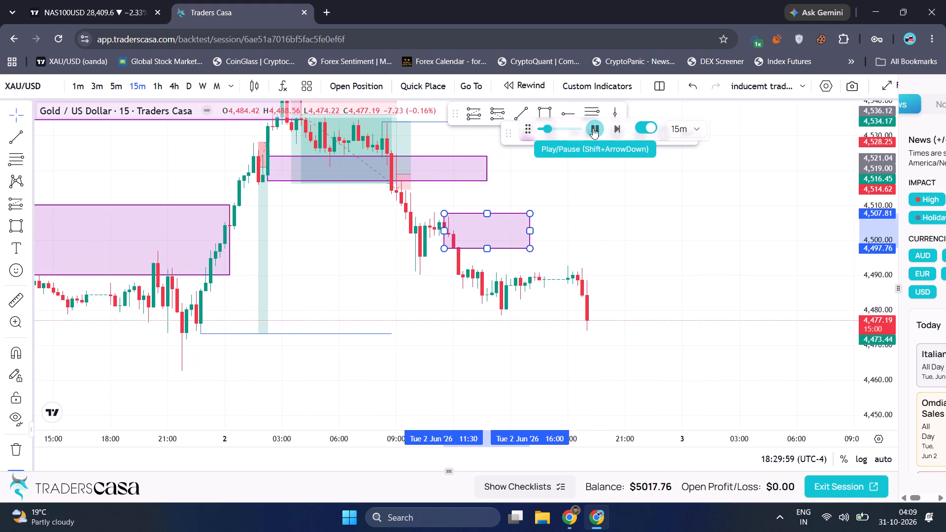
click(593, 128)
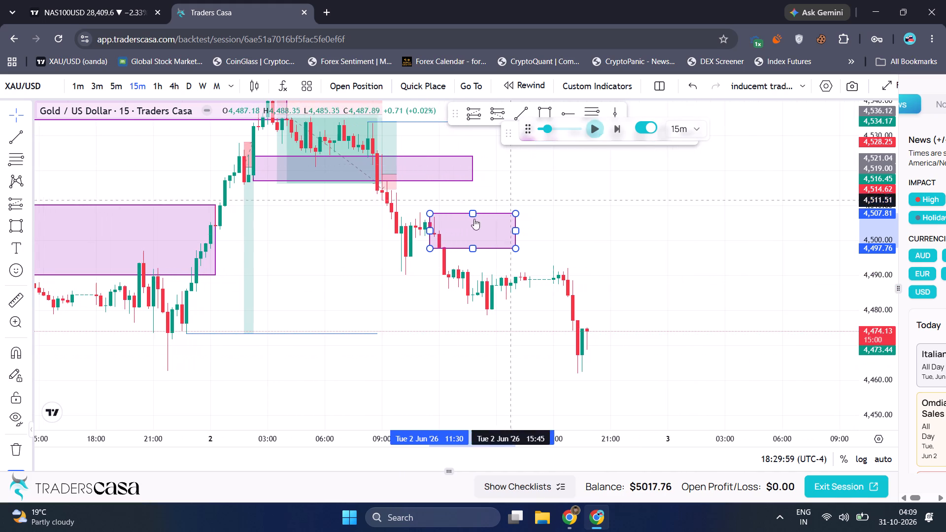
Draw a rectangle zone over the latest sell-off's origin from about 4,492.8 to 4,481, spanning 2 June 18:30 to 3 June 00:00.
scroll(454, 237, down, 3)
drag(482, 348, 503, 311)
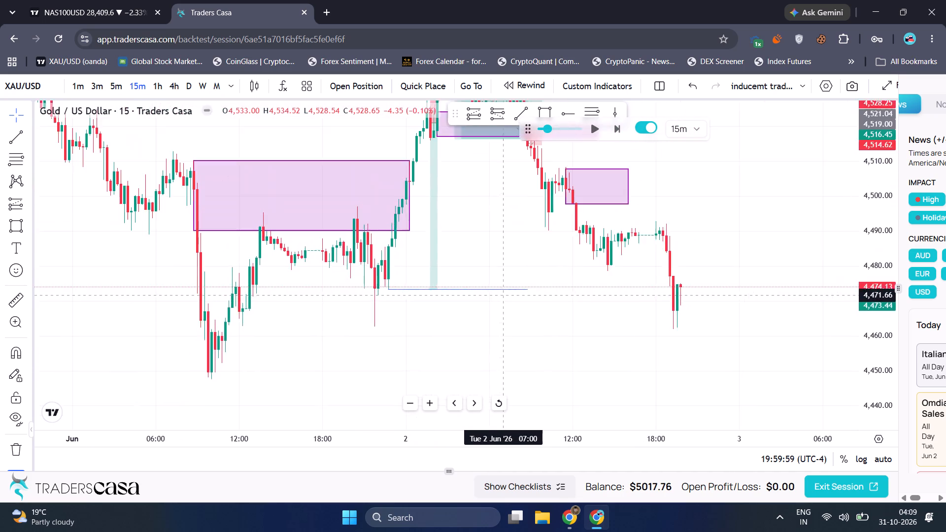
drag(503, 311, 494, 391)
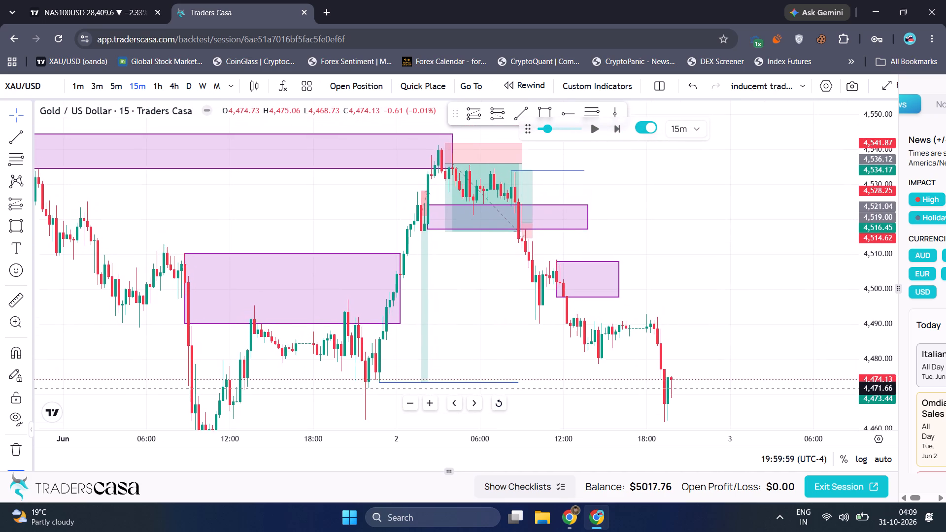
drag(494, 391, 498, 352)
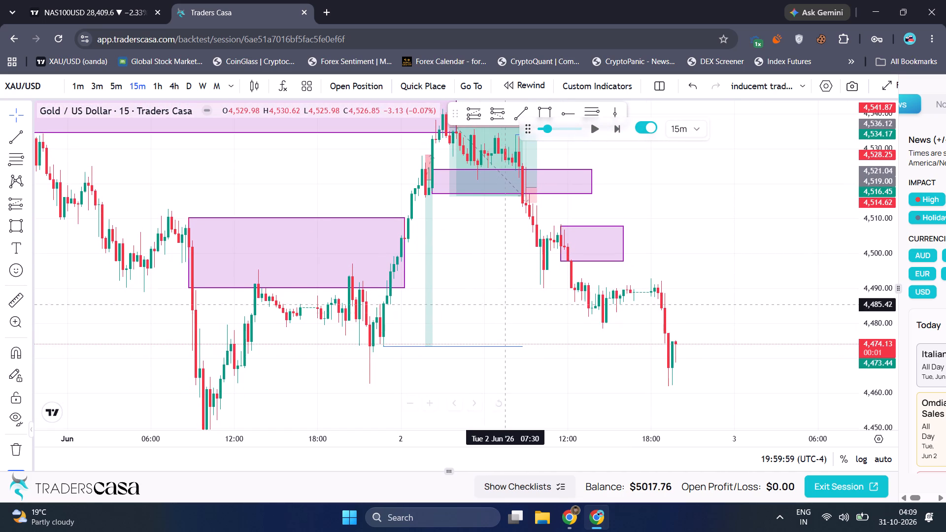
drag(506, 289, 500, 294)
scroll(564, 345, up, 3)
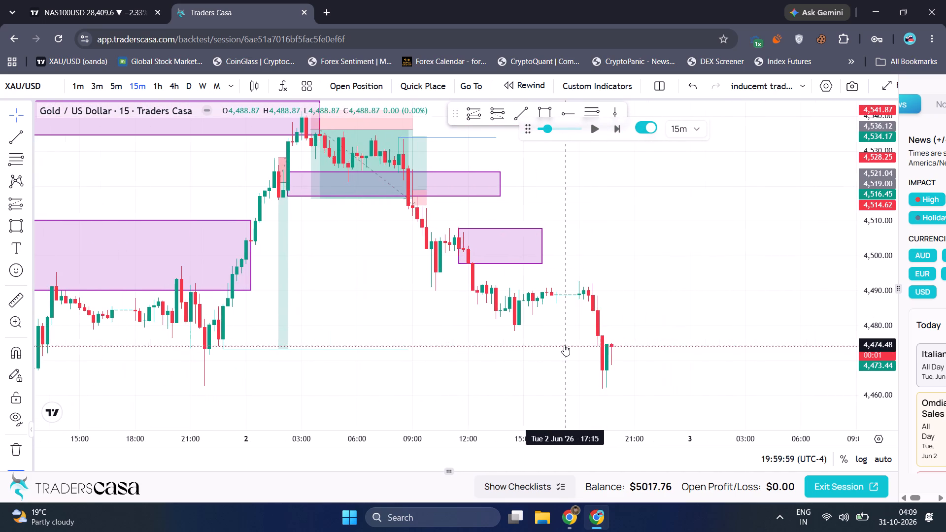
click(547, 109)
click(586, 281)
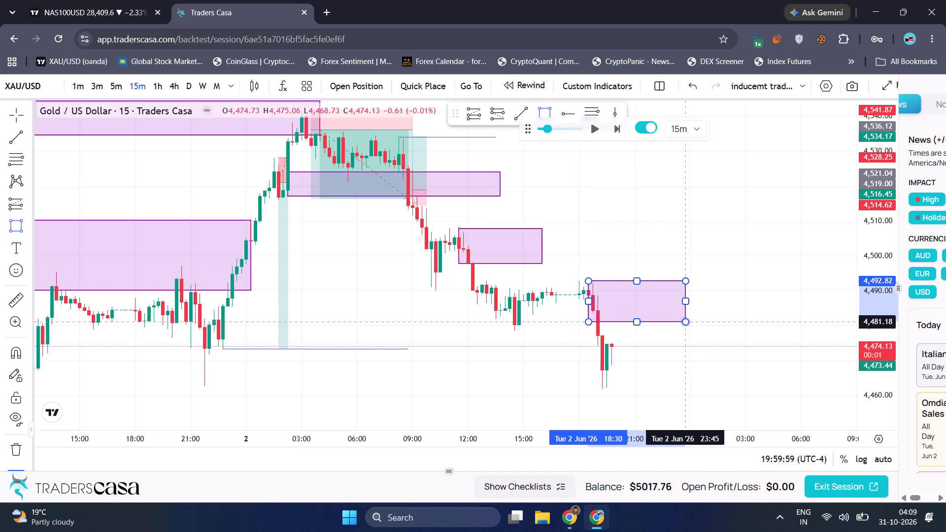
click(692, 322)
click(753, 316)
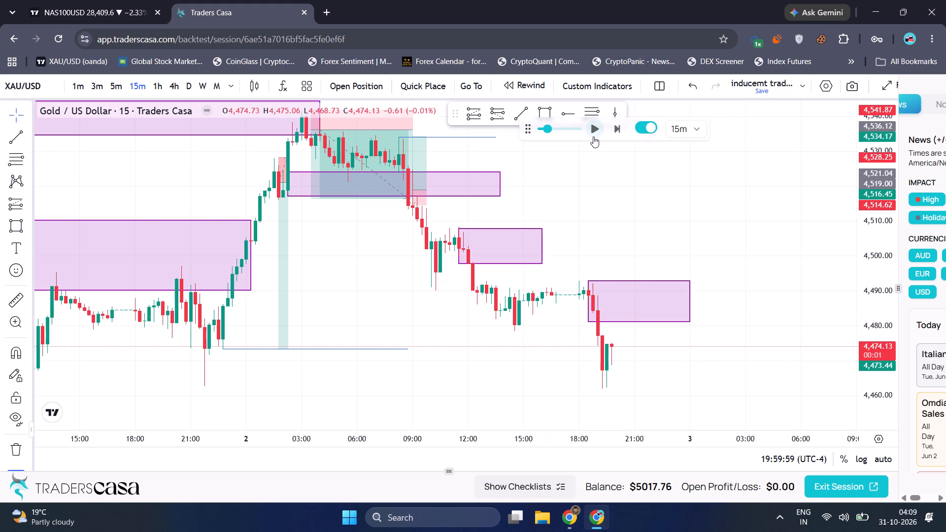
Run the 15-minute replay forward to 2 June 20:59 as price reaches the new zone, and pause it.
click(593, 136)
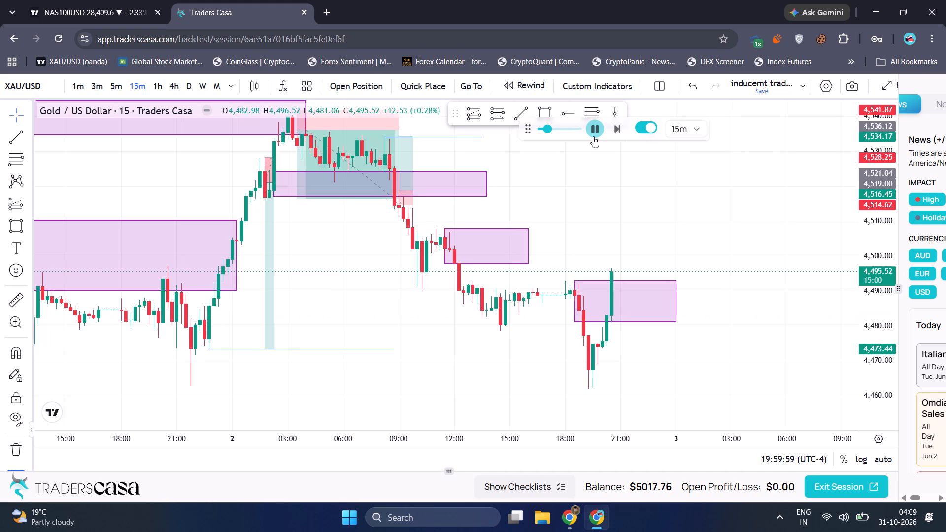
click(593, 136)
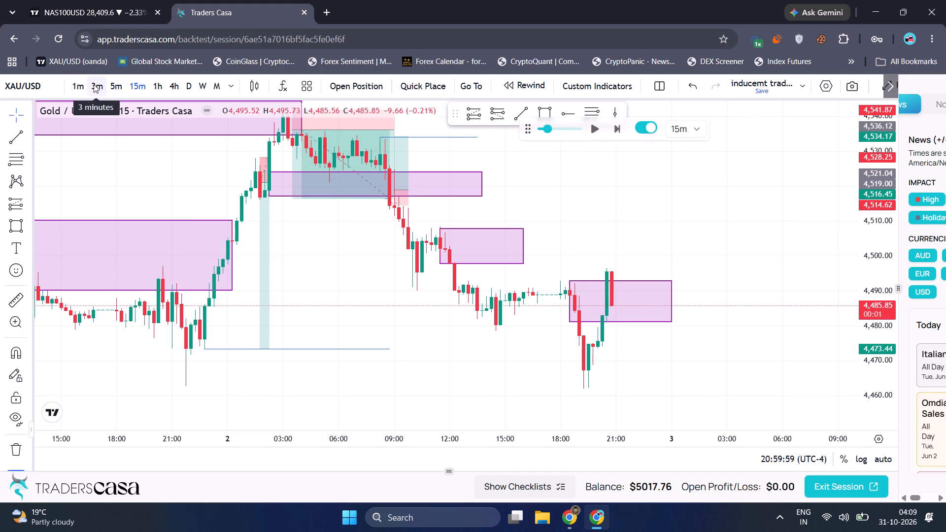
On the 3-minute chart, place a short position drawing at 2 June 21:06 with entry 4,492.82, stop 4,496.88 and target 4,482.24.
click(94, 84)
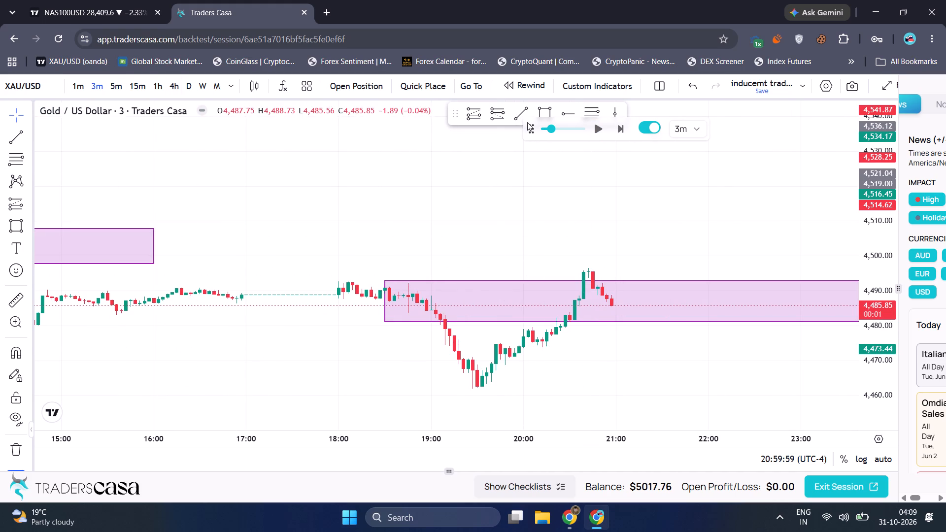
click(489, 120)
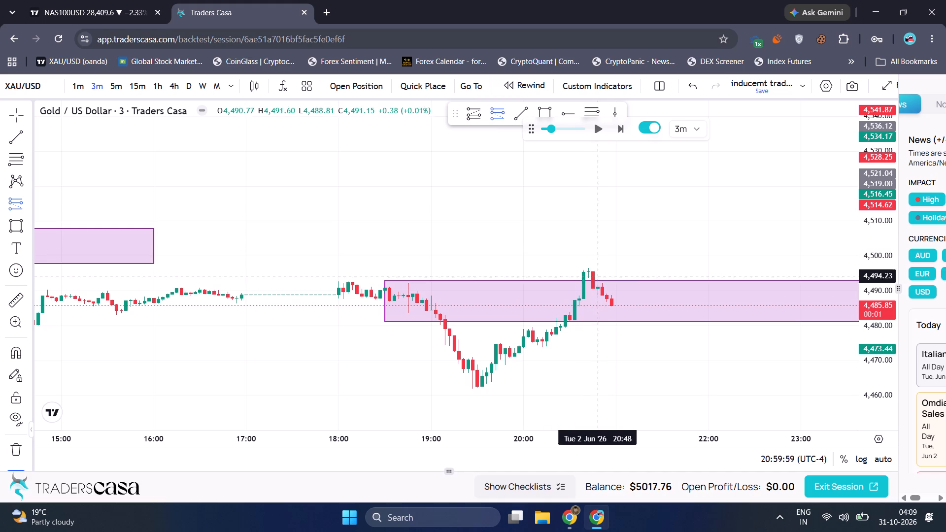
click(624, 281)
drag(624, 259, 624, 265)
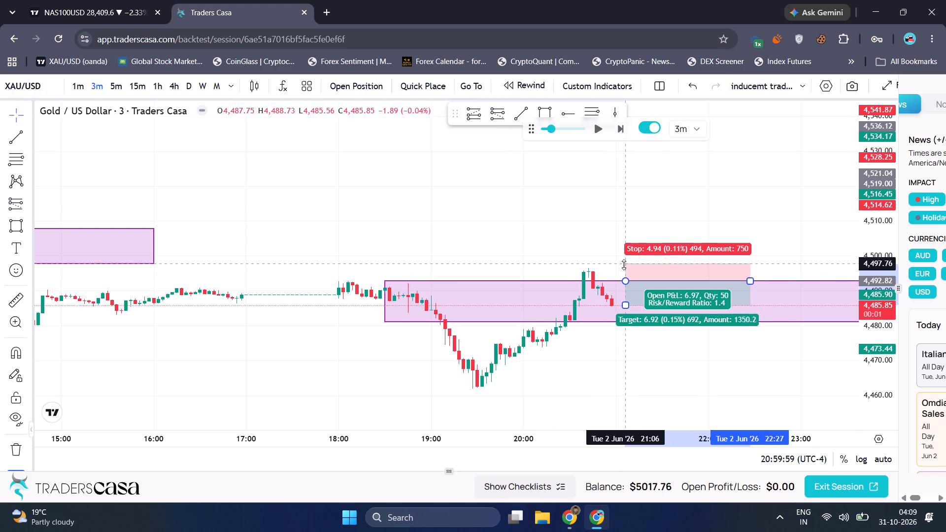
drag(624, 265, 624, 267)
drag(624, 304, 624, 318)
On the 15-minute chart, extend the short position's target down to 4,468.84 near the recent low.
click(144, 92)
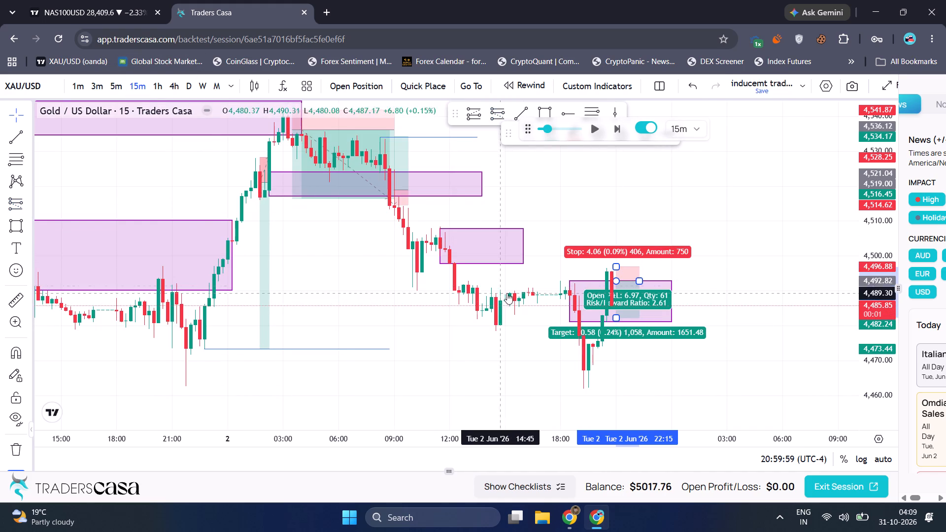
drag(615, 321, 616, 339)
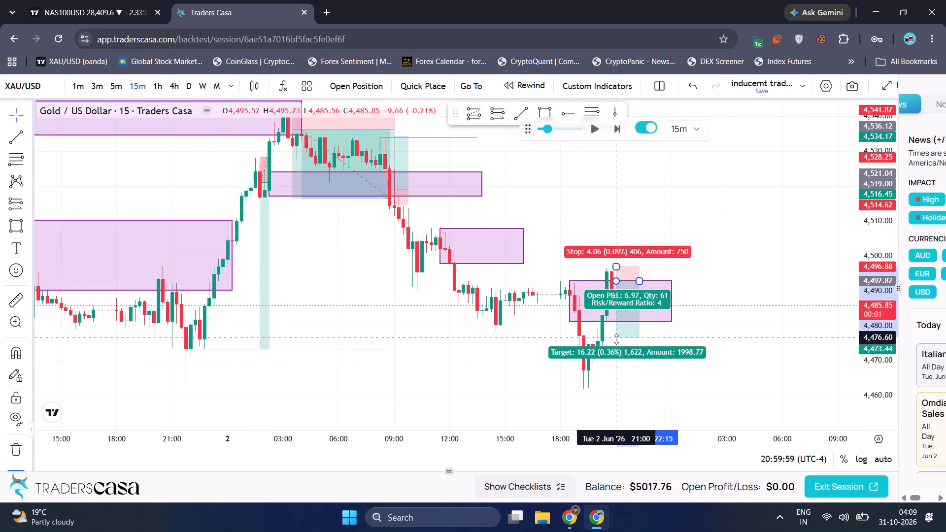
drag(616, 339, 618, 346)
drag(618, 345, 618, 346)
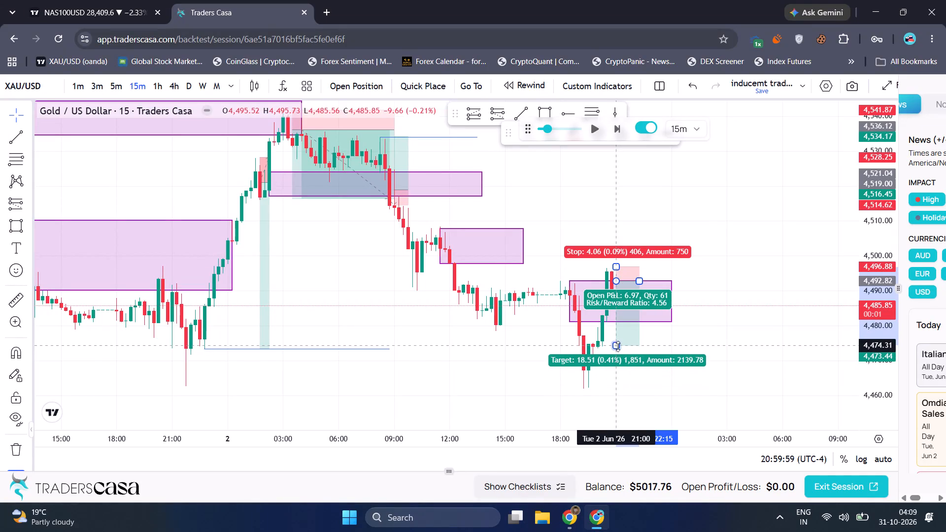
drag(618, 346, 618, 365)
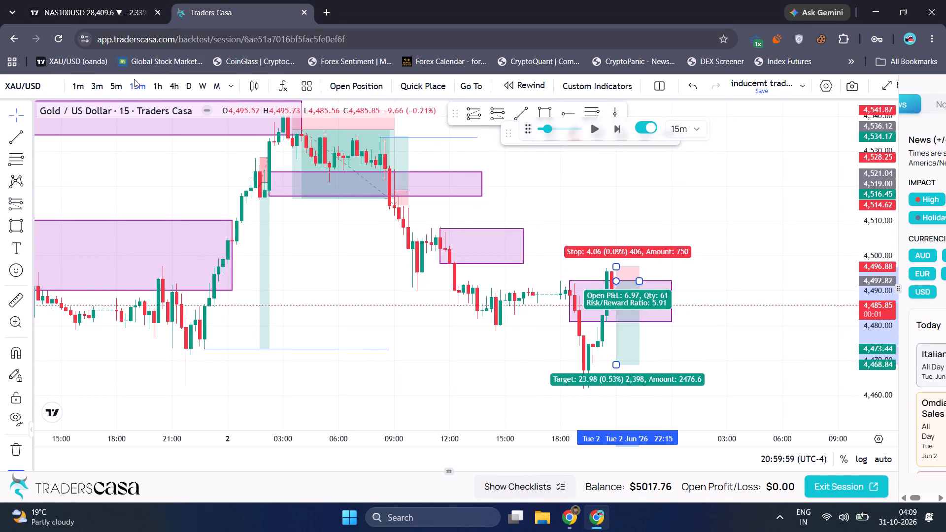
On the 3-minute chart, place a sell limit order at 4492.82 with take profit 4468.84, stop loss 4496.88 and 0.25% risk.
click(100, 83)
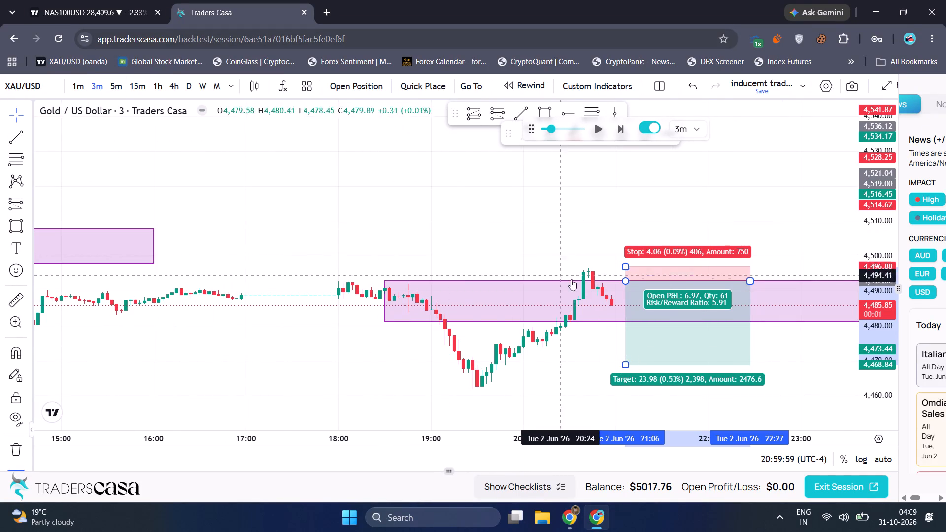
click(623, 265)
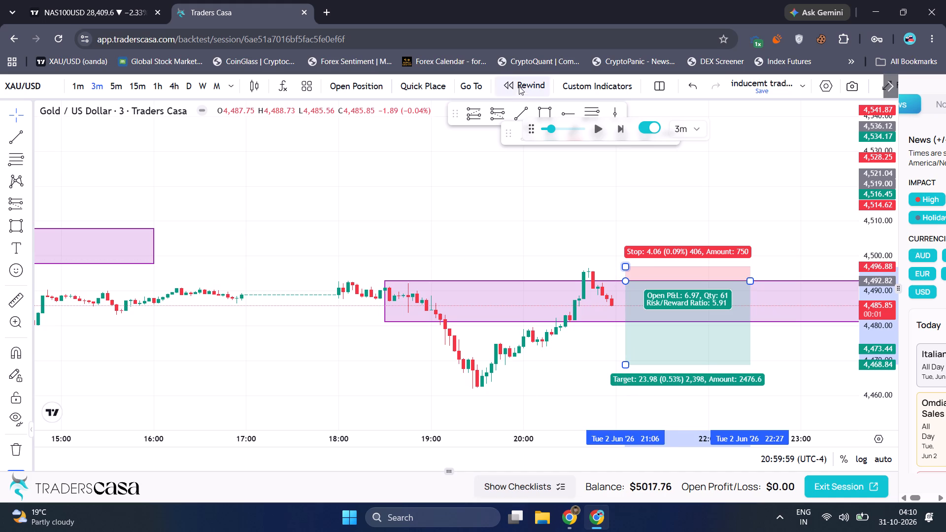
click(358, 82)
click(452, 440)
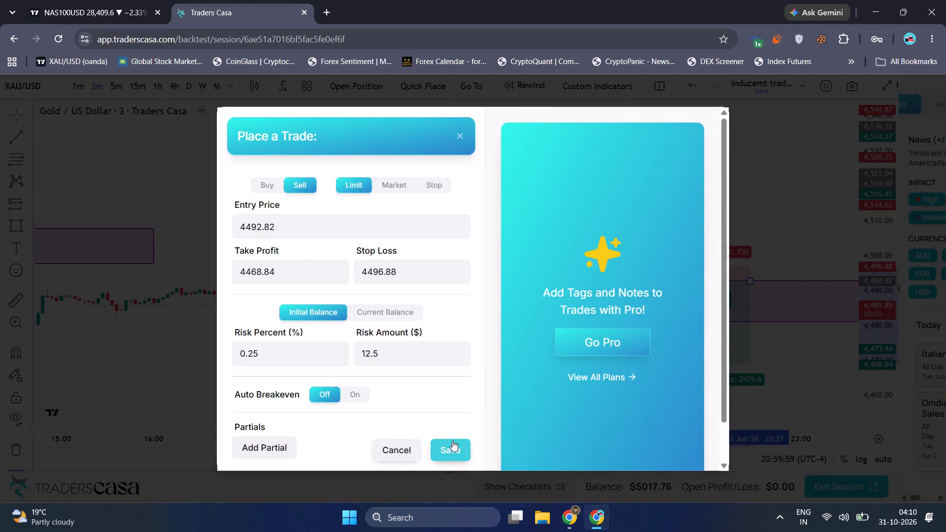
Run the replay to 2 June 21:41 on the 3-minute chart, continue to 3 June 02:14 on the 15-minute chart, and pause.
click(603, 127)
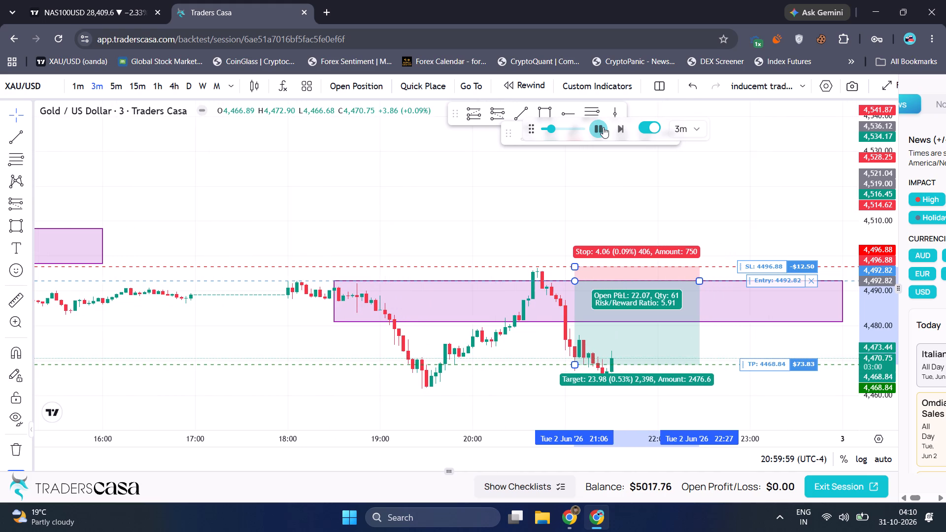
click(603, 127)
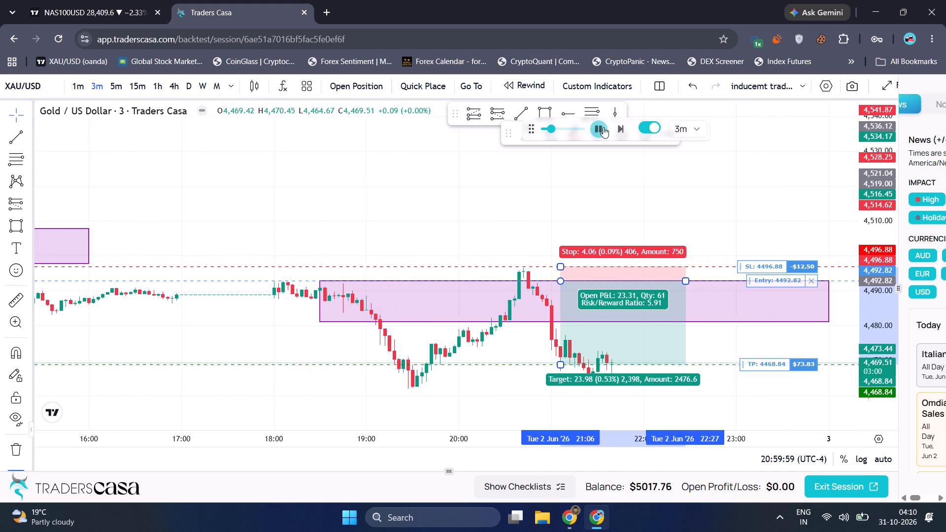
click(132, 88)
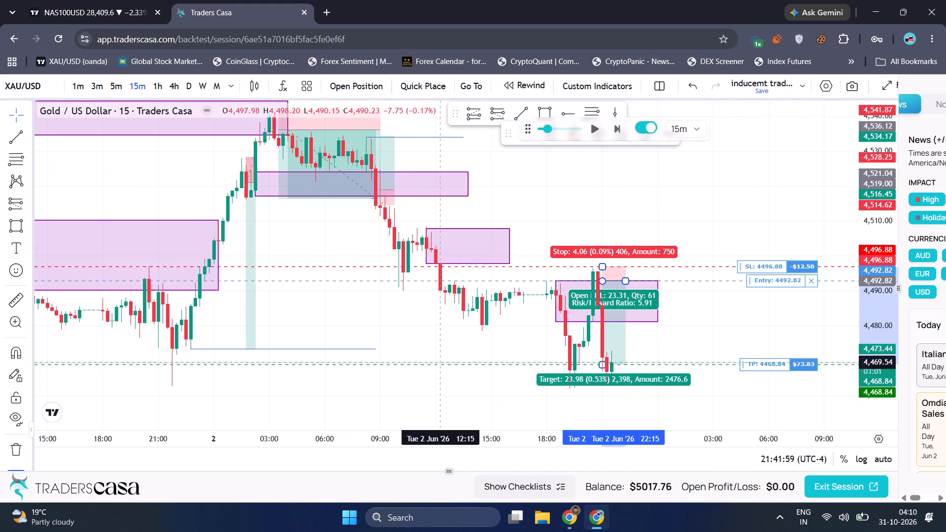
drag(461, 384, 380, 334)
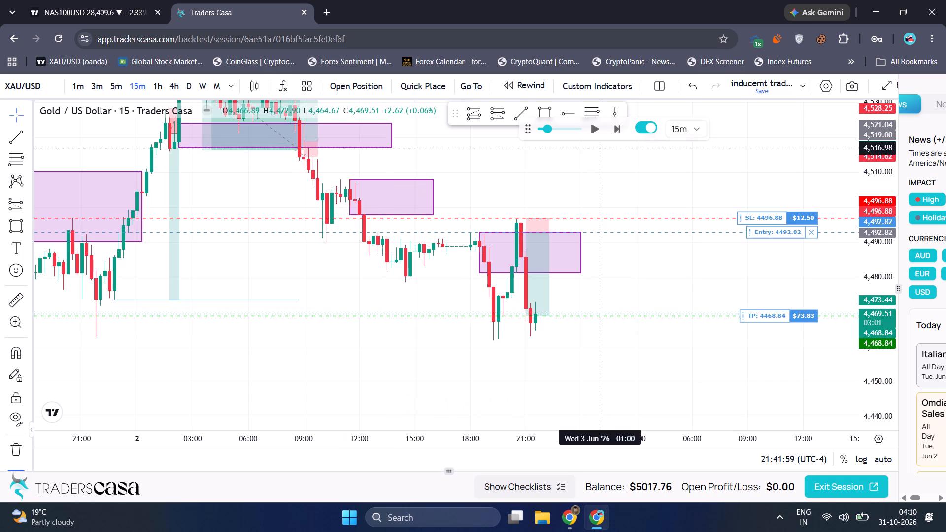
click(597, 123)
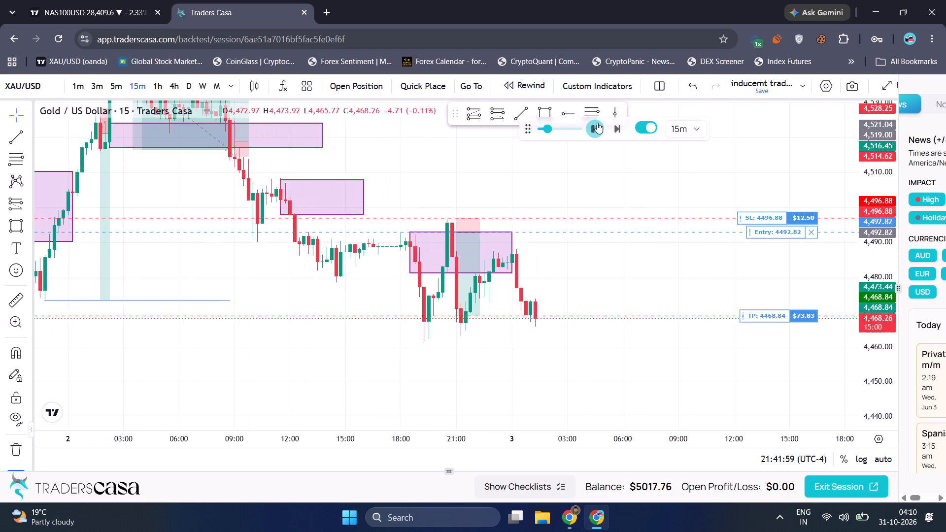
click(597, 123)
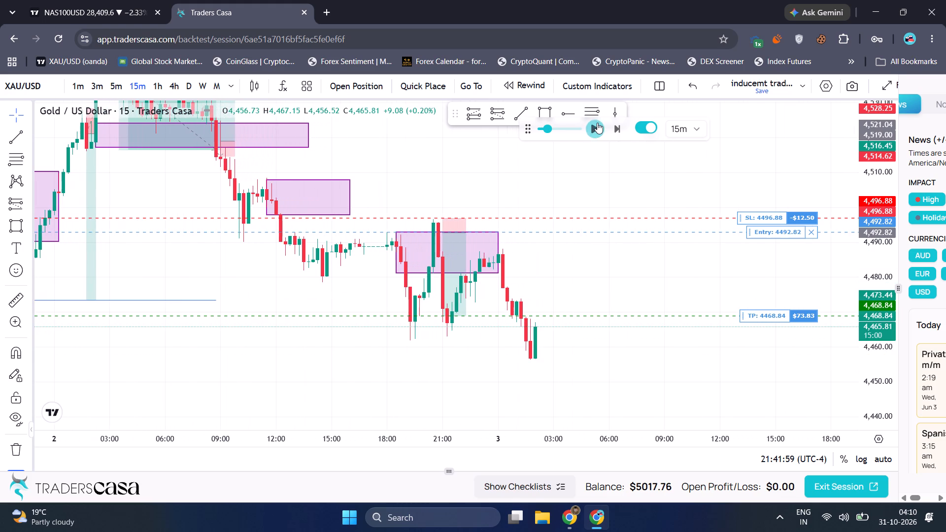
Draw a rectangle zone over the latest sell-off's origin from about 4,495.1 to 4,477, spanning 2 June 20:45 to 3 June 07:15.
click(546, 110)
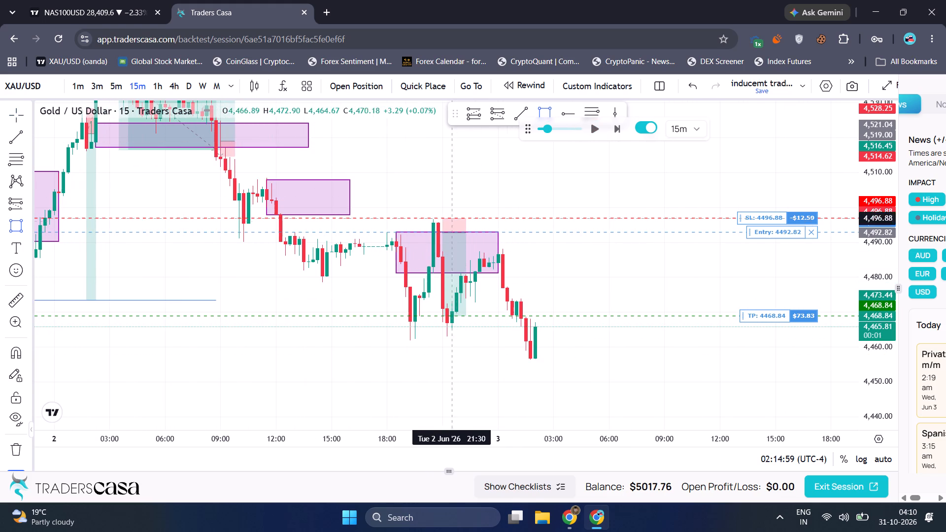
click(437, 224)
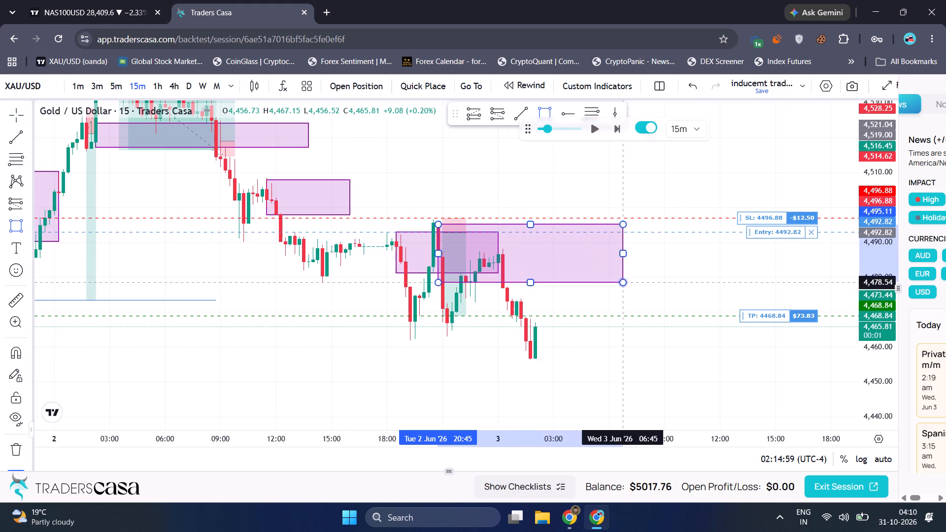
click(632, 288)
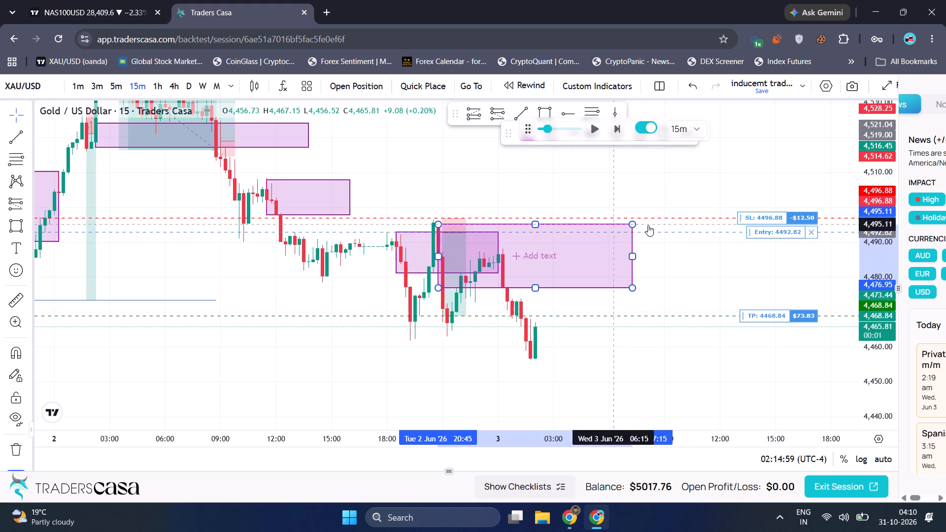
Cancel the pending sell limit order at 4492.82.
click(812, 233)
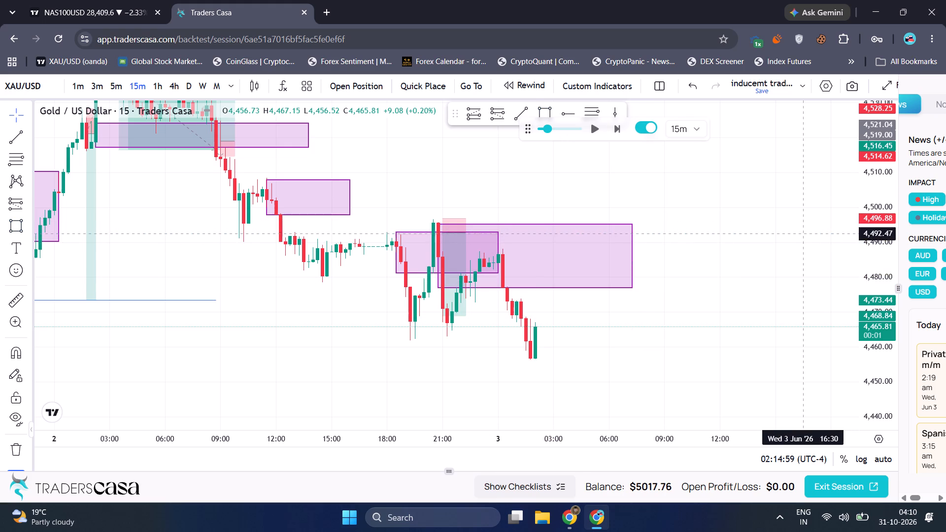
Run the 15-minute replay forward in stages to 3 June 12:44, and pause it.
click(593, 129)
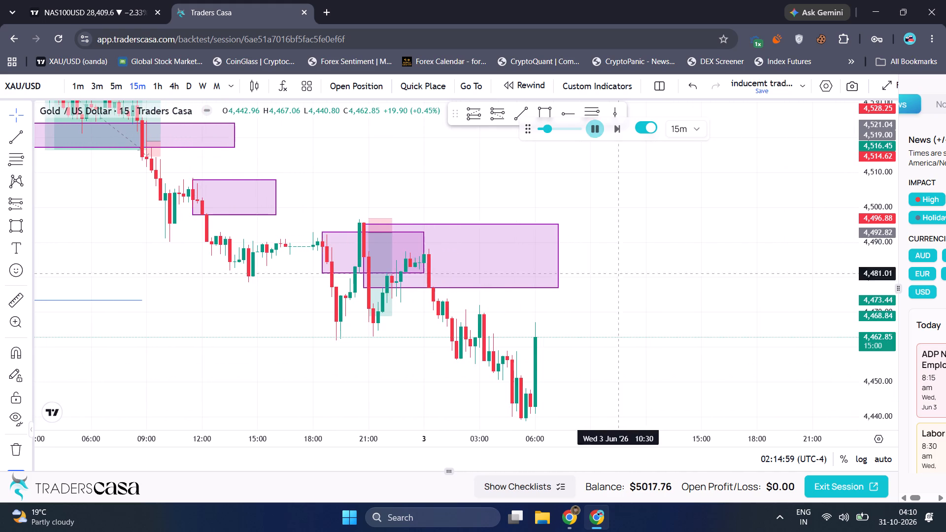
click(603, 134)
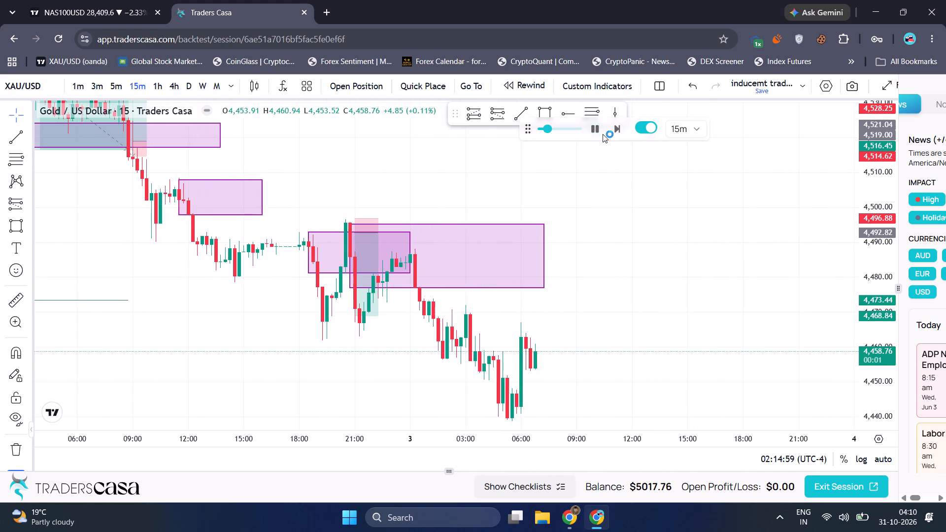
click(603, 134)
click(603, 134)
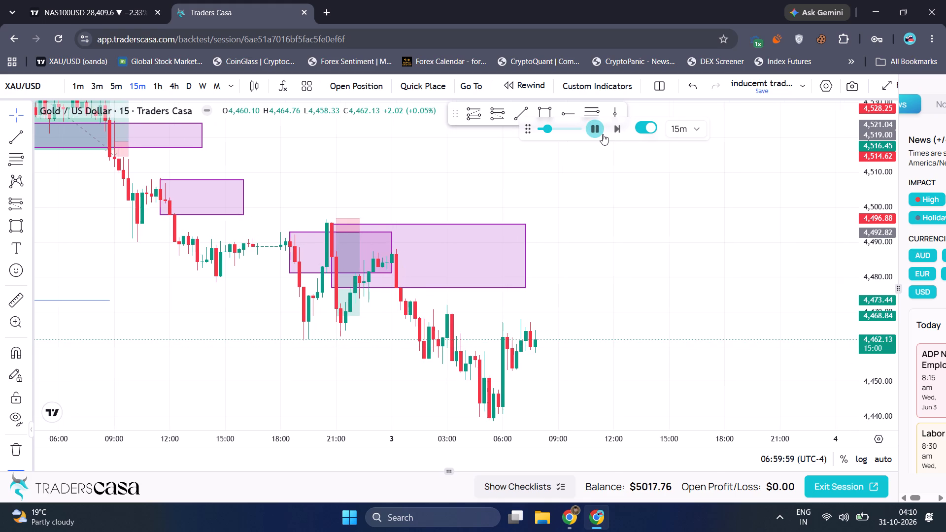
click(592, 132)
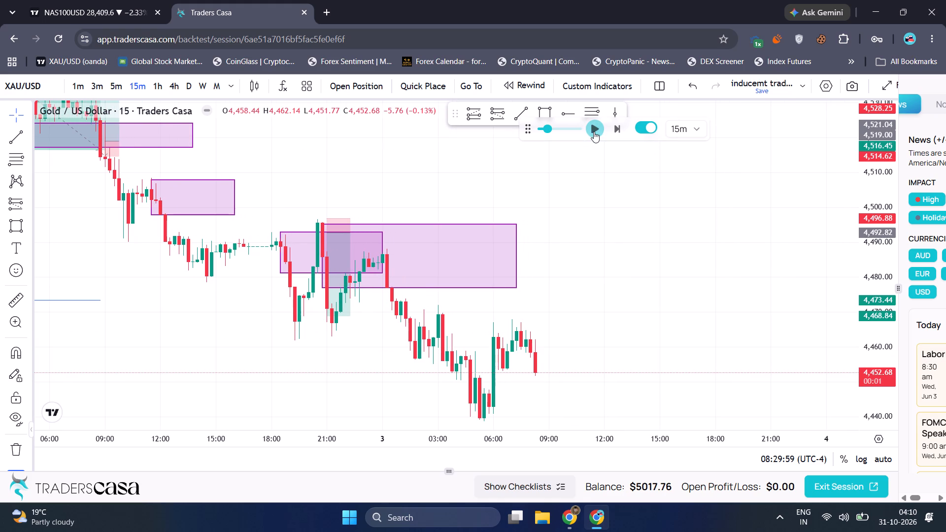
drag(566, 284, 575, 208)
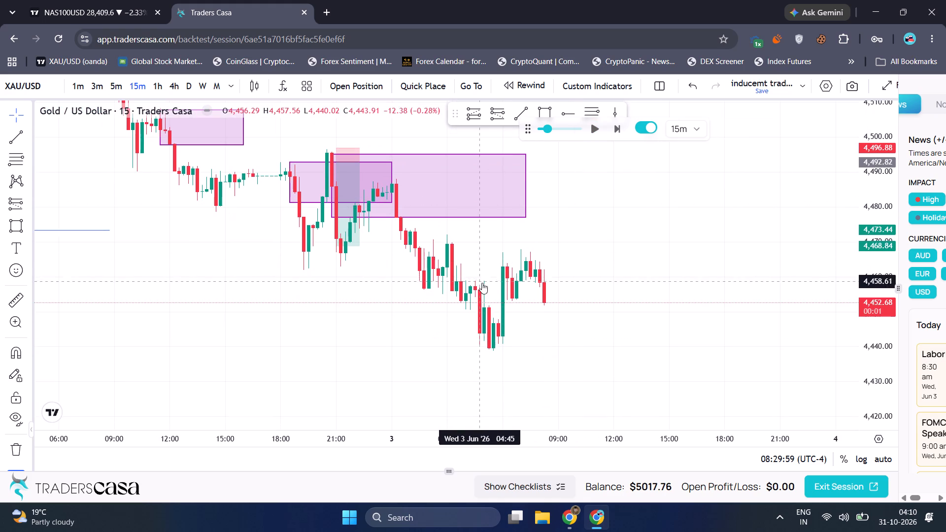
click(603, 132)
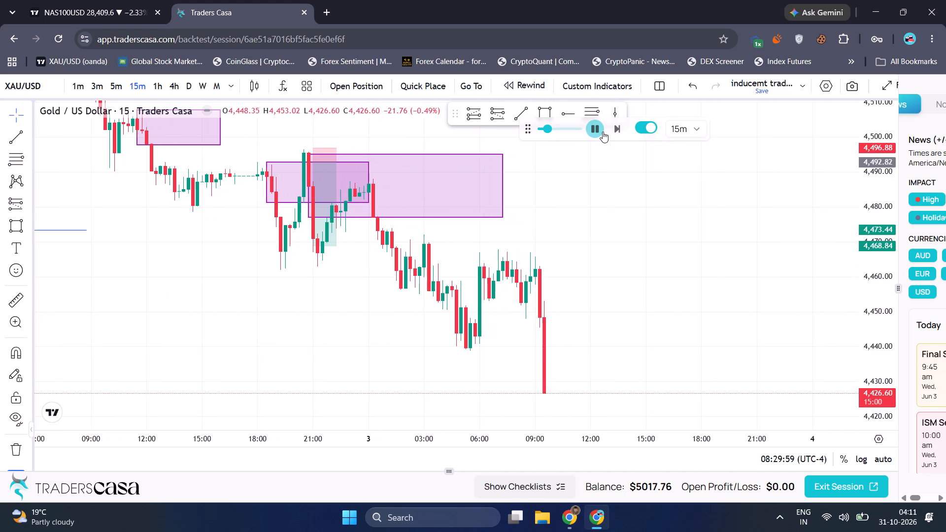
click(603, 132)
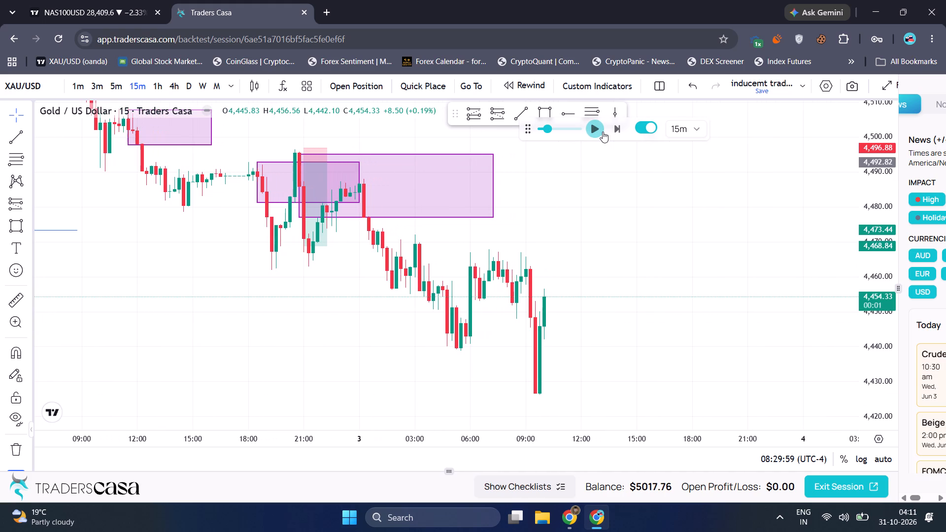
click(603, 132)
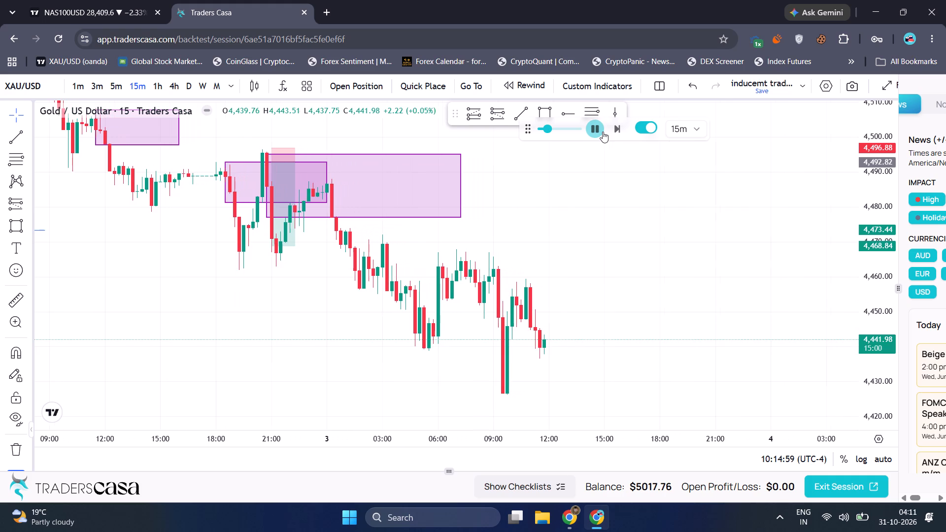
click(603, 132)
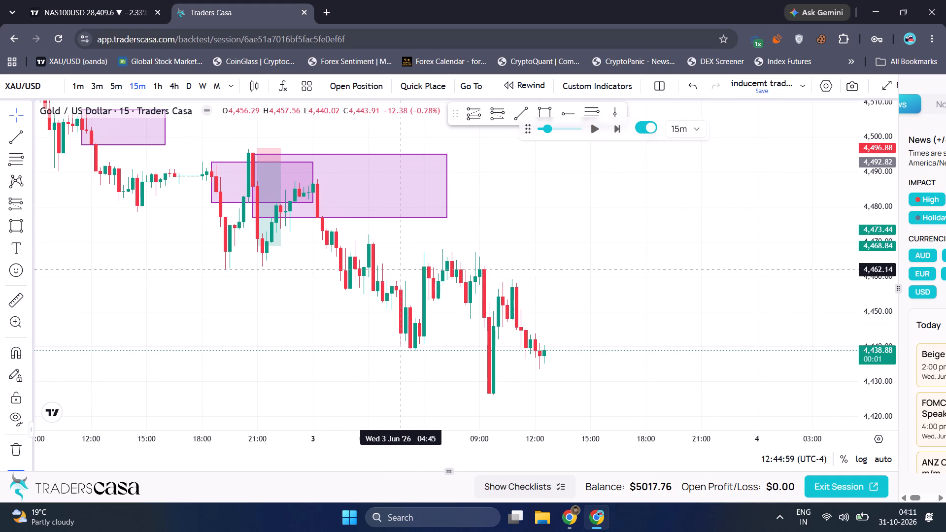
Draw a rectangle zone over the sharp drop's origin from about 4,465.3 to 4,454.6, spanning 3 June 09:00 to 13:30.
click(553, 116)
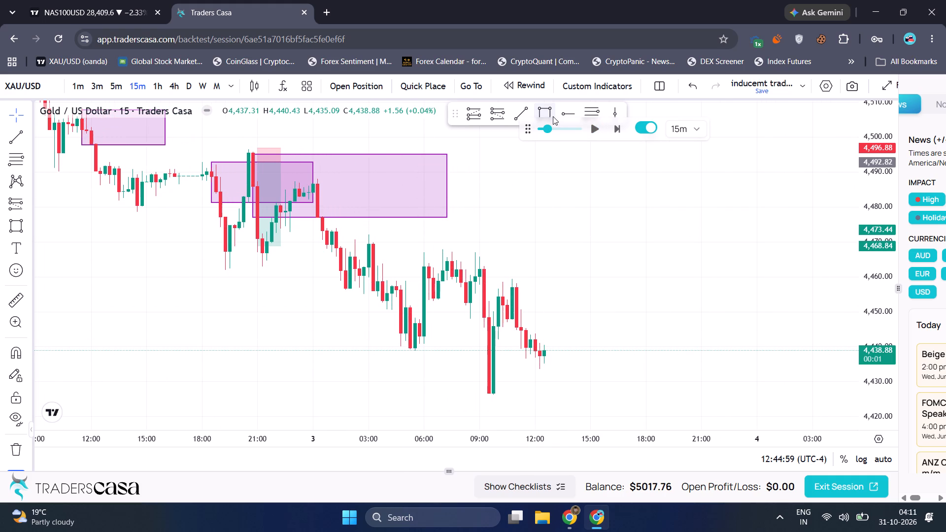
click(479, 296)
click(561, 258)
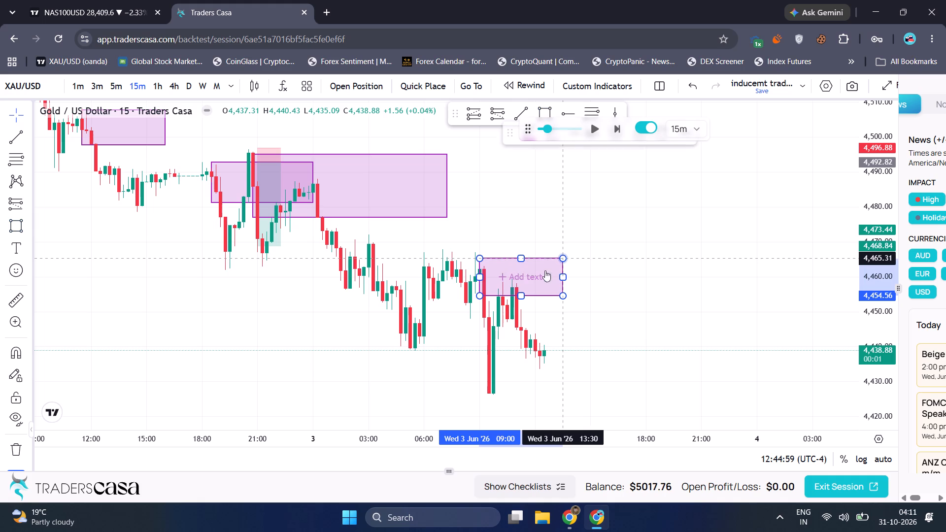
On the 3-minute chart, place a short position drawing at 3 June 11:54 with entry 4,453.15, stop 4,460.20 and target 4,426.34.
click(99, 92)
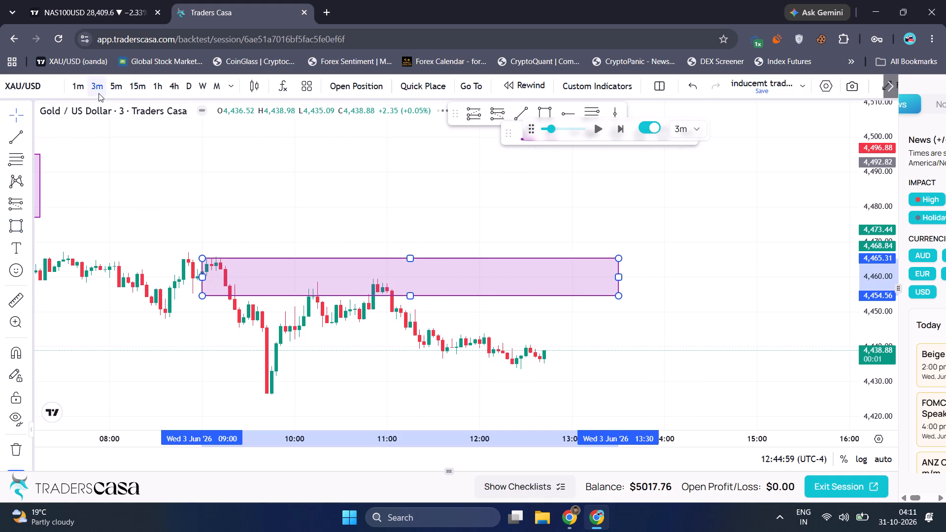
click(490, 111)
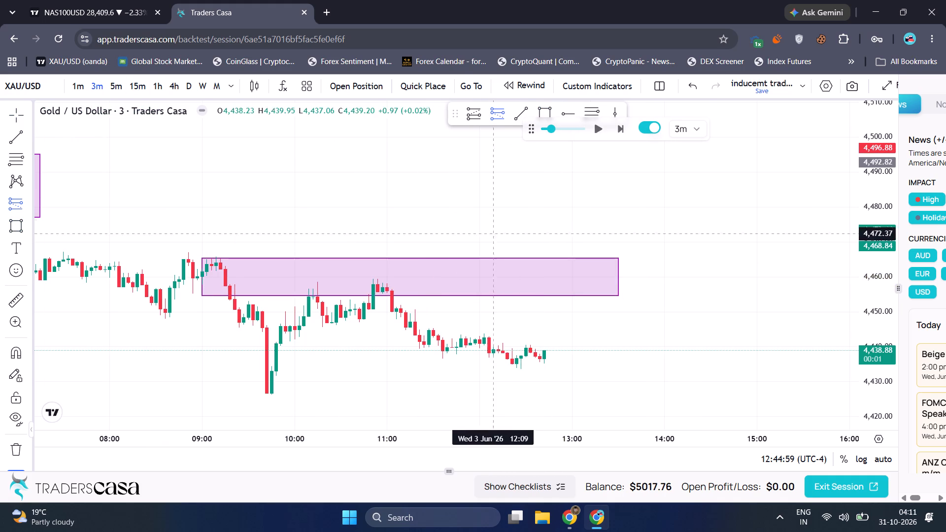
click(469, 301)
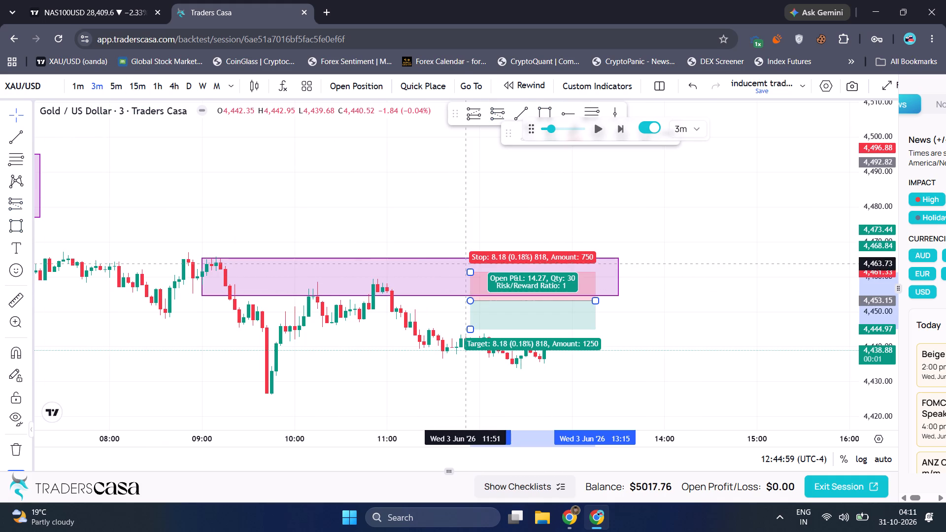
drag(468, 270, 469, 276)
drag(474, 330, 468, 394)
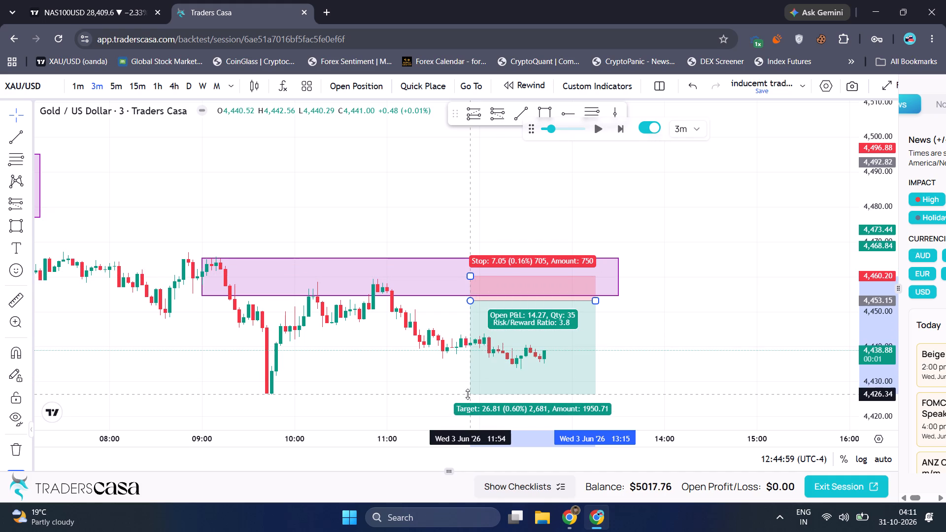
drag(468, 394, 467, 395)
Place a sell limit order at 4453.15 with take profit 4426.34, stop loss 4460.2 and 0.25% risk.
click(352, 88)
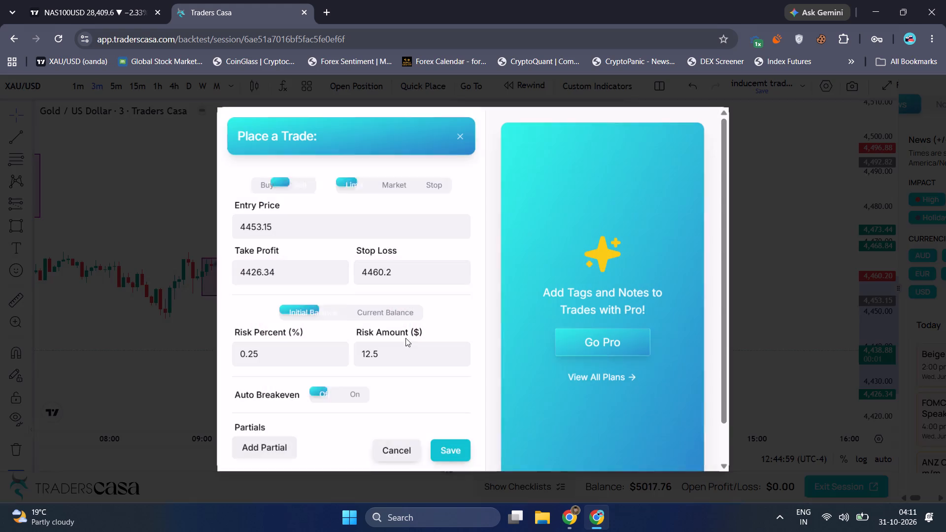
click(441, 445)
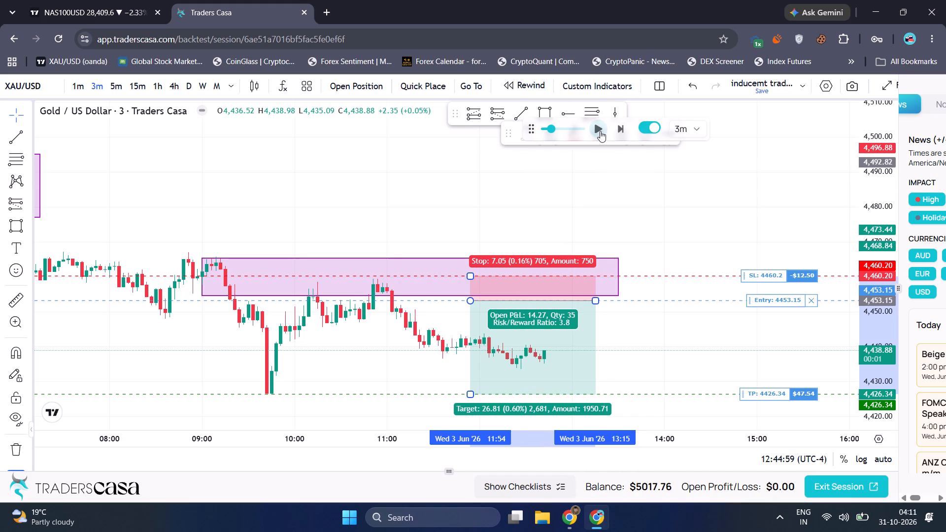
Run the 3-minute replay forward, raising the playback speed partway, to 3 June 19:59, and pause it.
click(600, 131)
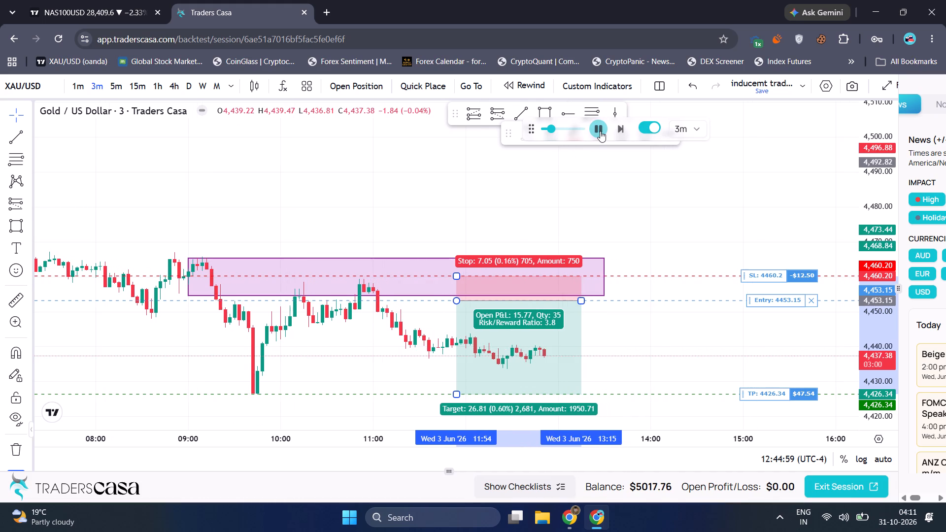
triple_click(615, 126)
triple_click(615, 126)
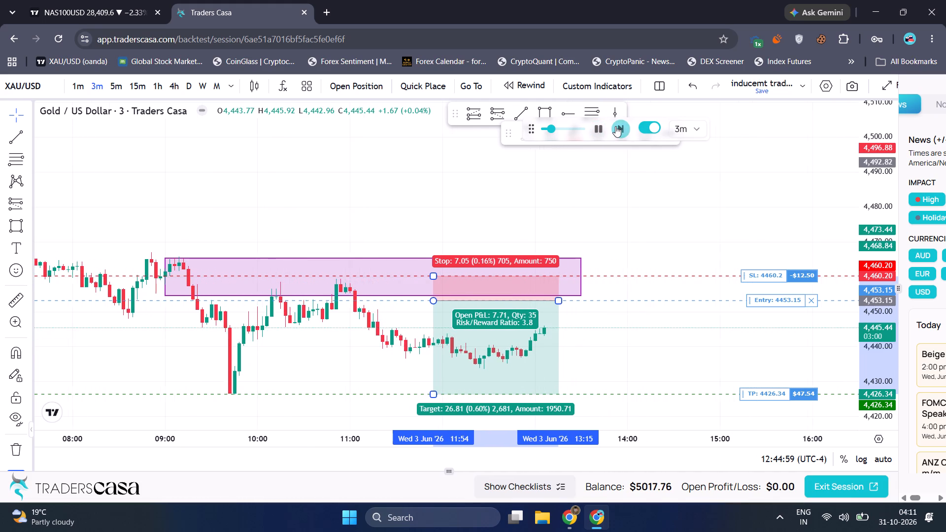
triple_click(615, 126)
triple_click(615, 126)
triple_click(615, 126)
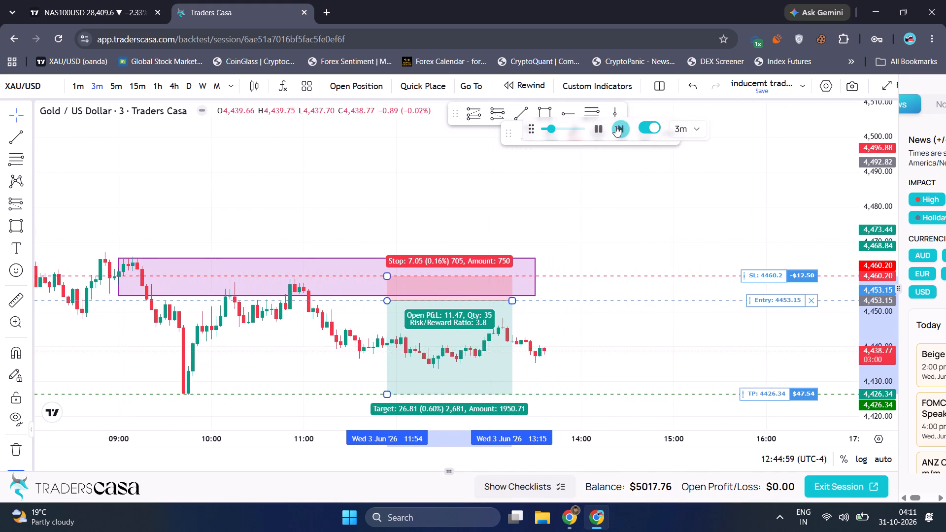
triple_click(615, 126)
triple_click(615, 126)
double_click(615, 126)
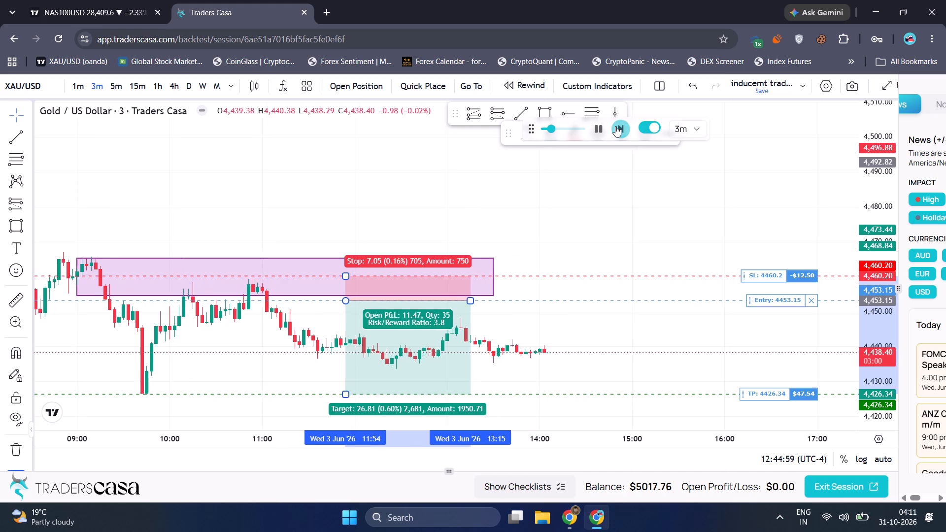
click(575, 129)
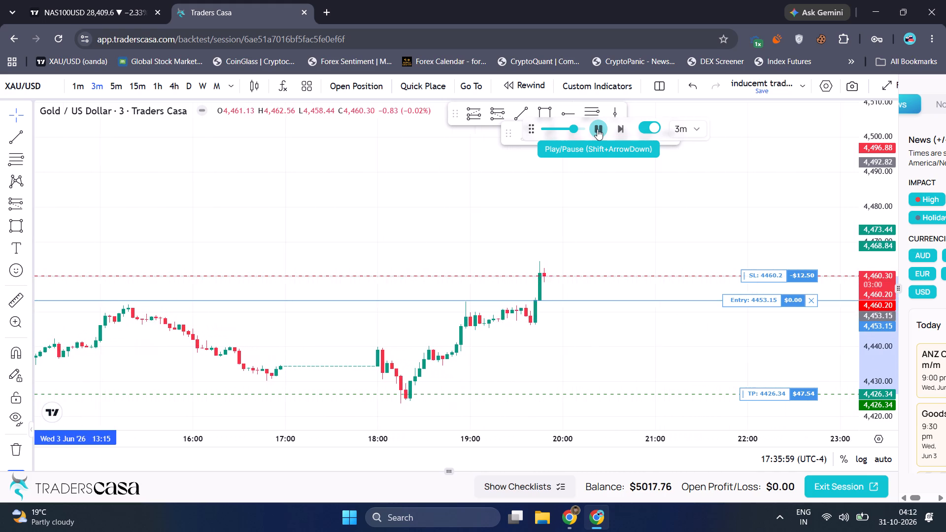
click(597, 129)
Extend the short position drawing with entry 4,453.15 so that it ends at 3 June 14:39.
scroll(425, 253, down, 1)
scroll(425, 253, up, 1)
scroll(425, 253, down, 5)
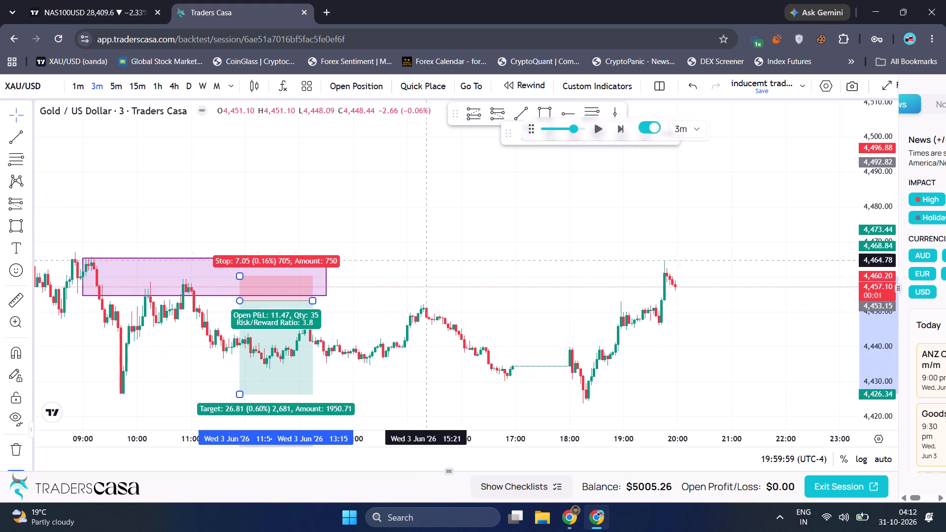
drag(428, 269, 460, 234)
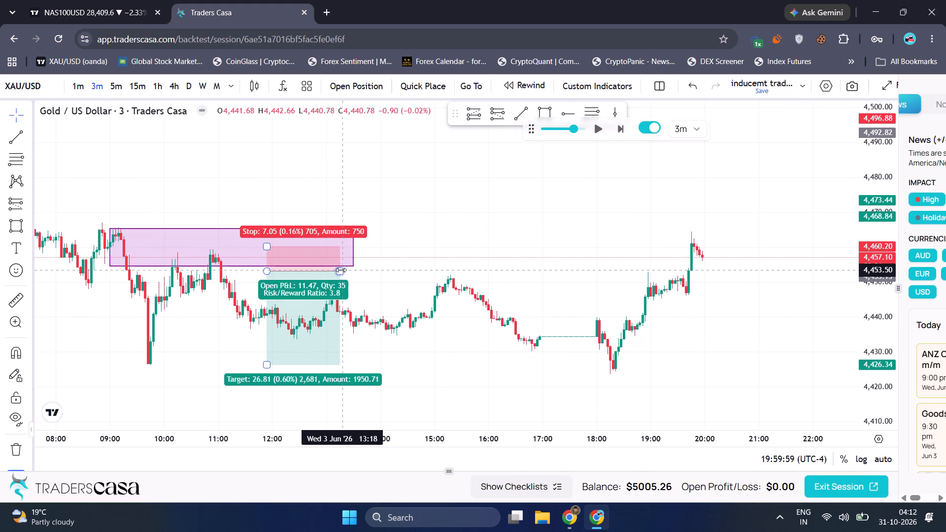
drag(340, 269, 700, 286)
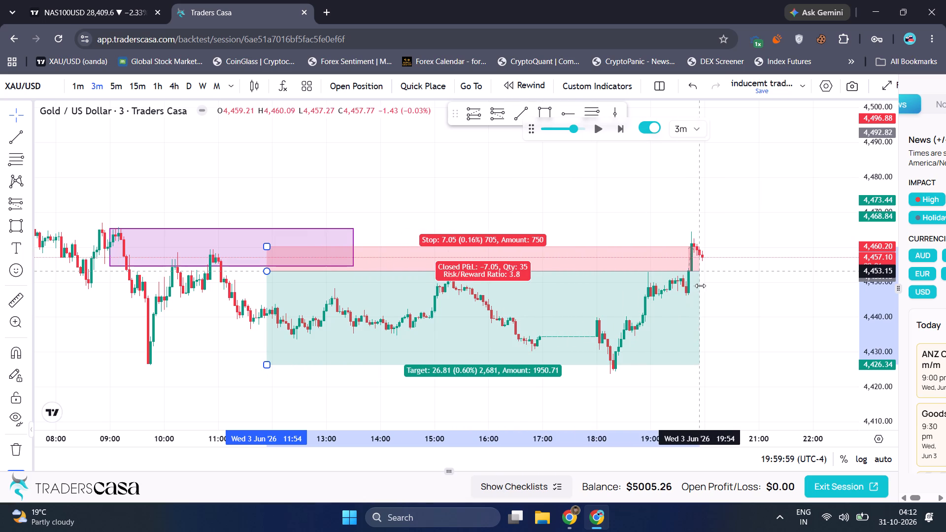
drag(700, 286, 415, 274)
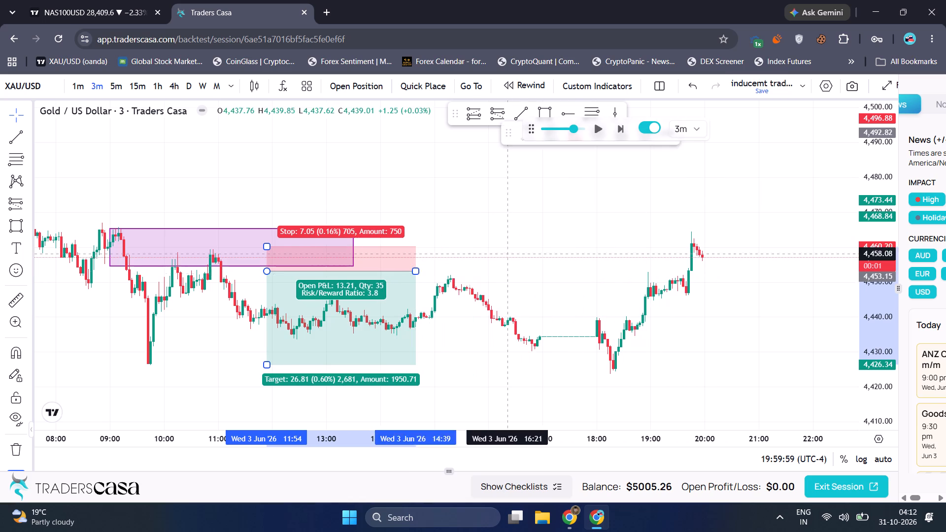
On the 15-minute chart, draw a level trend line at about 4,444.68 from 3 June 19:00 to 4 June 01:15.
drag(515, 252, 475, 265)
scroll(478, 263, down, 3)
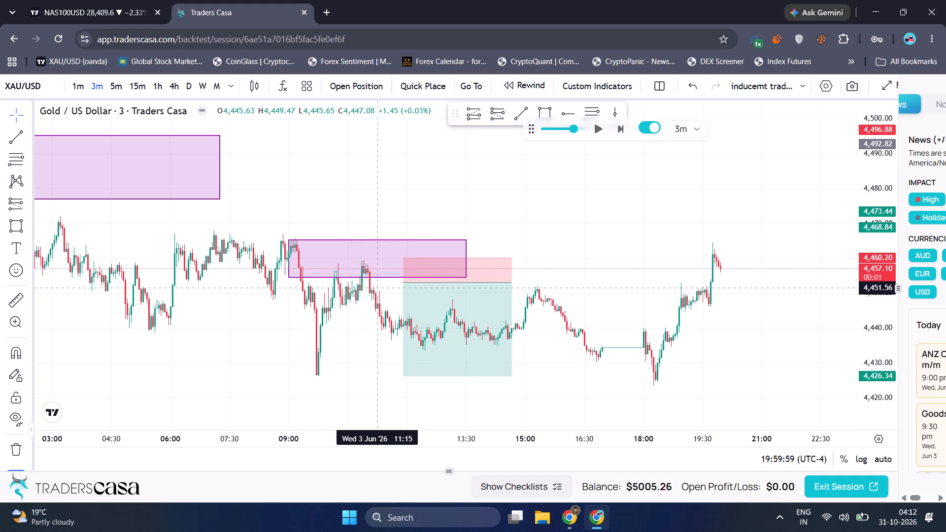
click(136, 86)
scroll(360, 266, up, 2)
drag(459, 371, 360, 321)
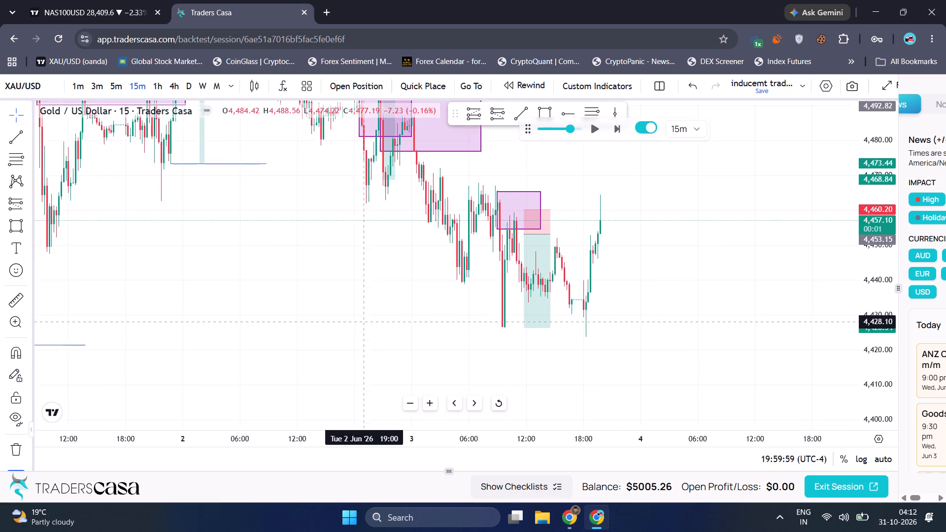
drag(360, 321, 263, 310)
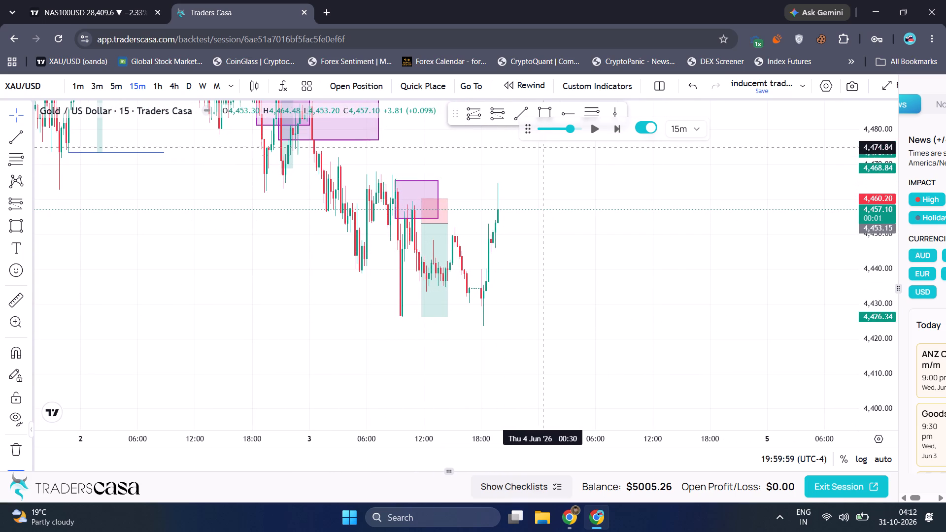
click(525, 109)
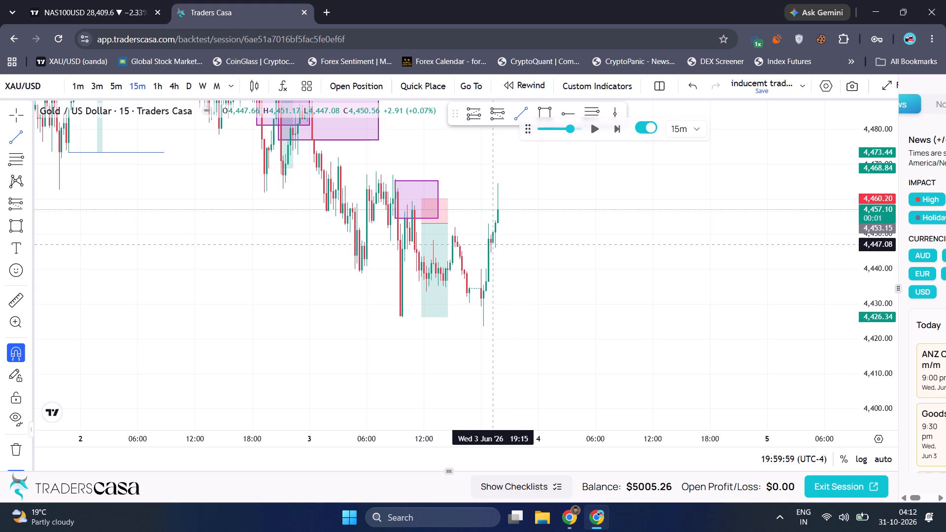
ctrl+click(490, 252)
shift+click(551, 252)
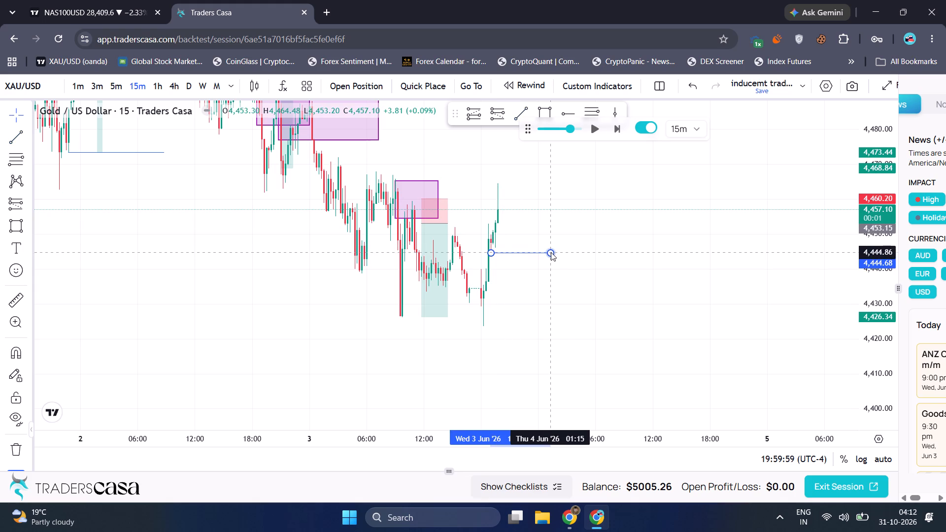
On the 3-minute chart, run the replay forward to 3 June 20:11, pause it and lower the playback speed.
click(99, 92)
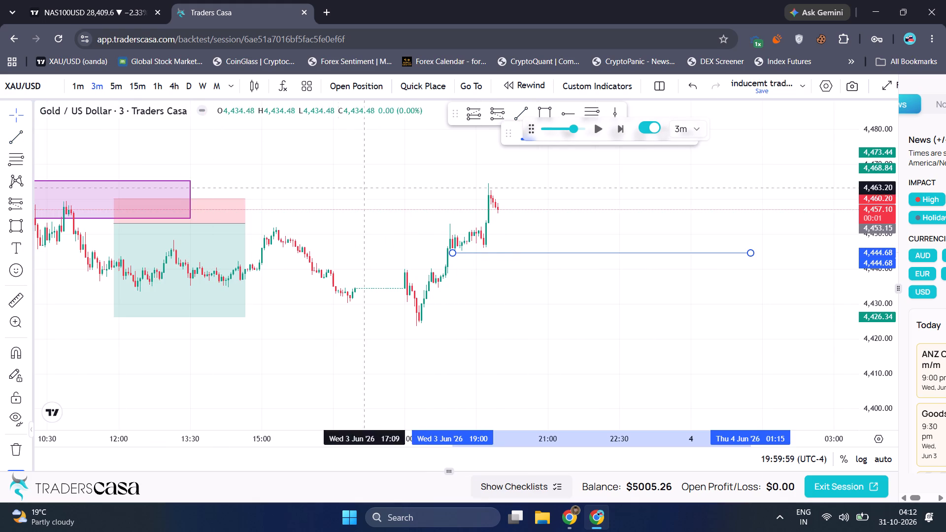
drag(398, 191, 403, 229)
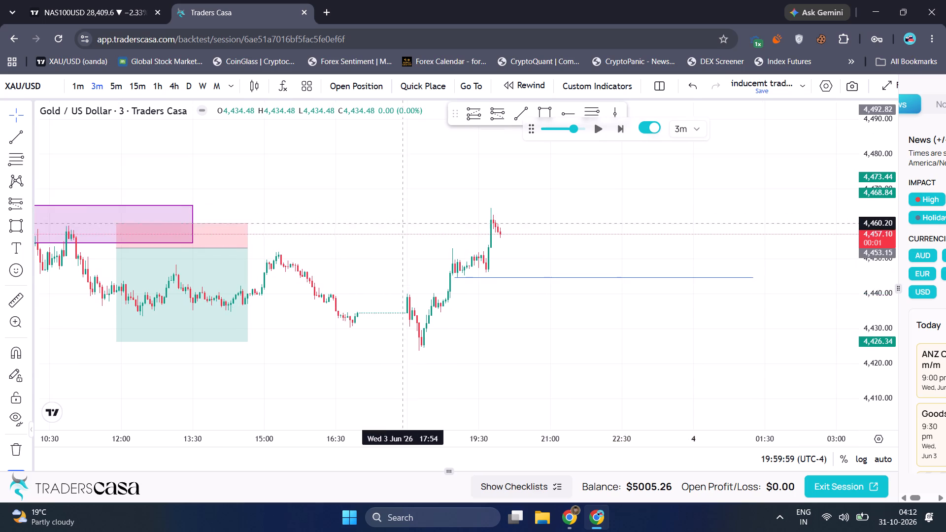
drag(403, 229, 403, 230)
scroll(910, 299, up, 7)
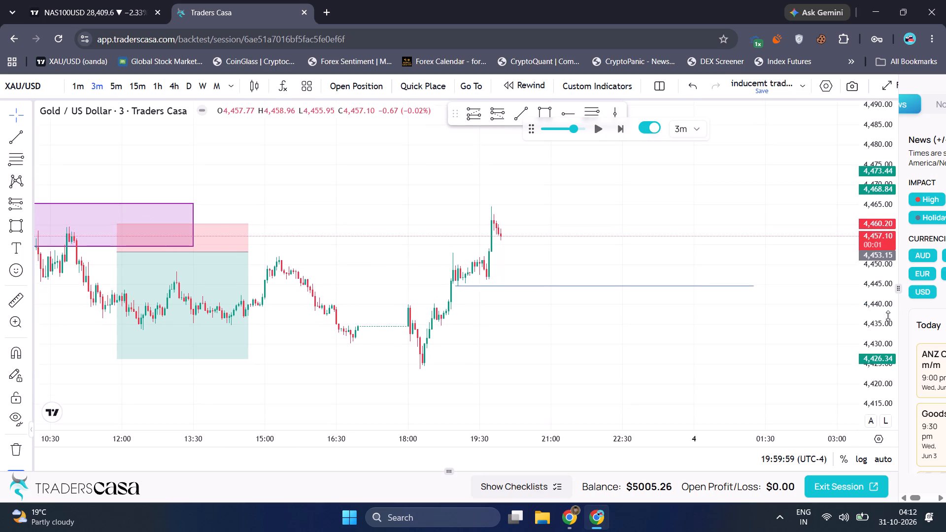
scroll(888, 316, up, 3)
scroll(888, 316, down, 1)
scroll(888, 316, up, 5)
scroll(661, 279, up, 4)
drag(545, 247, 564, 296)
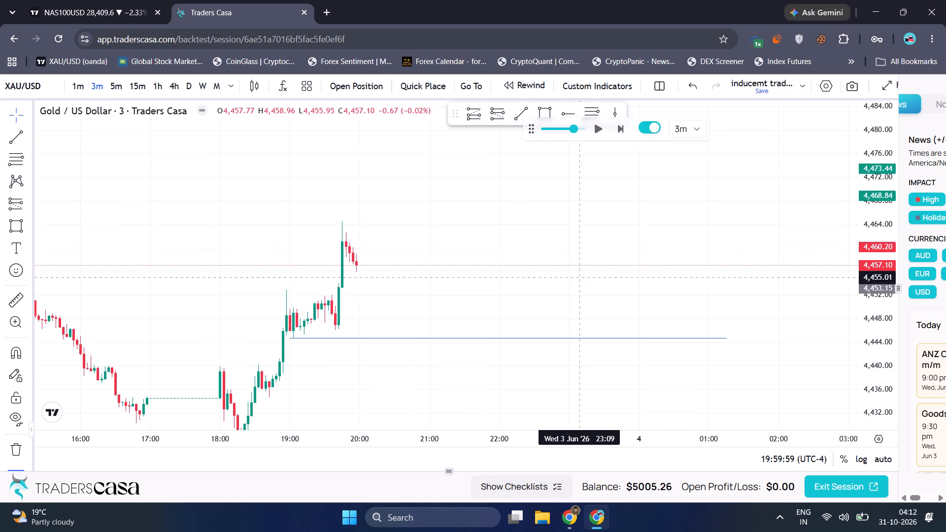
click(597, 134)
click(597, 134)
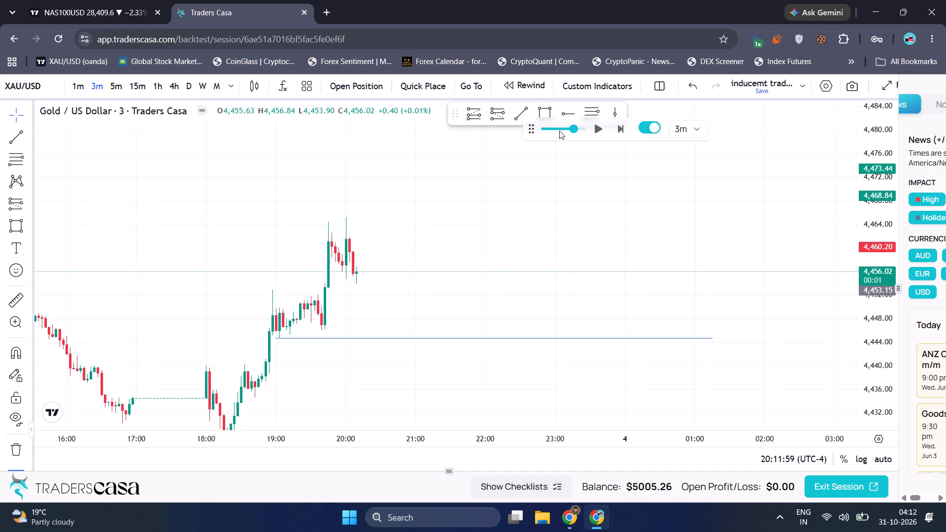
drag(559, 131, 553, 129)
drag(563, 129, 547, 128)
Place a short position drawing at 3 June 20:09 with entry 4,457.94, stop 4,461.70 and target 4,444.88.
click(496, 114)
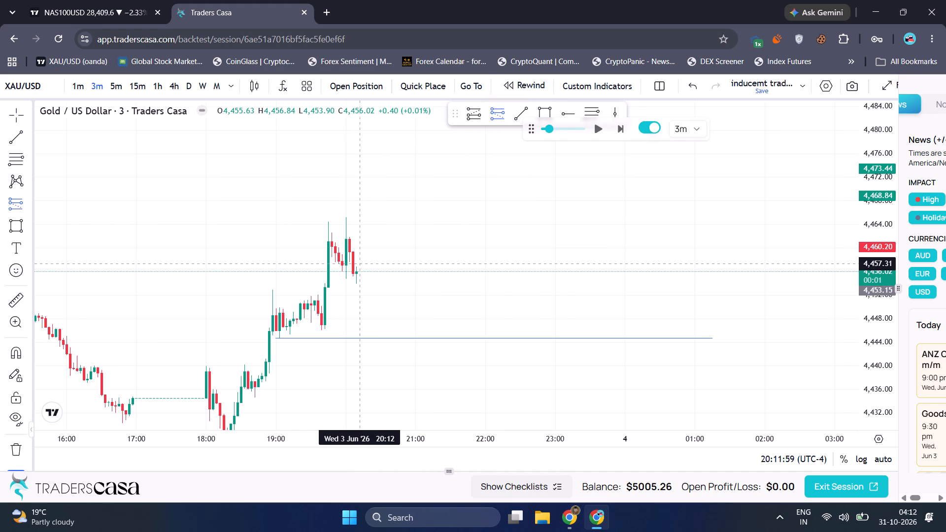
click(358, 264)
drag(360, 214, 358, 233)
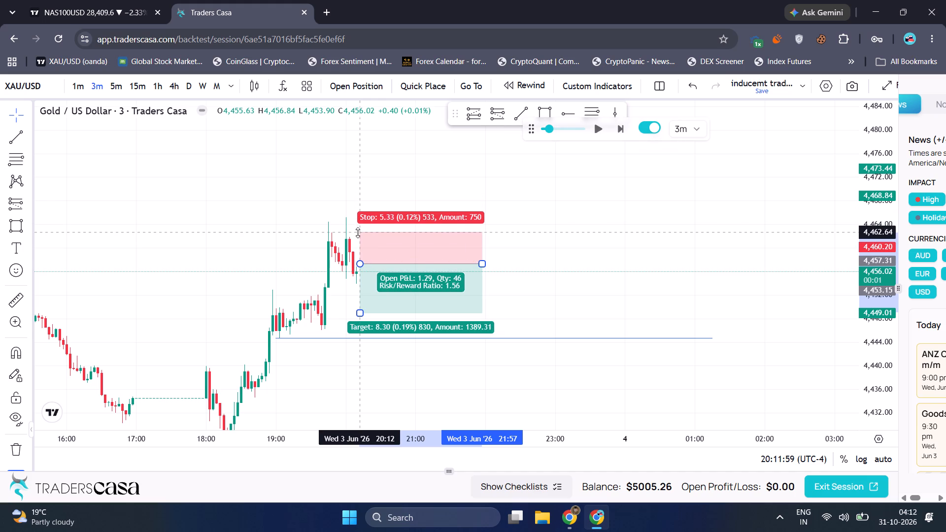
drag(358, 233, 358, 235)
click(365, 317)
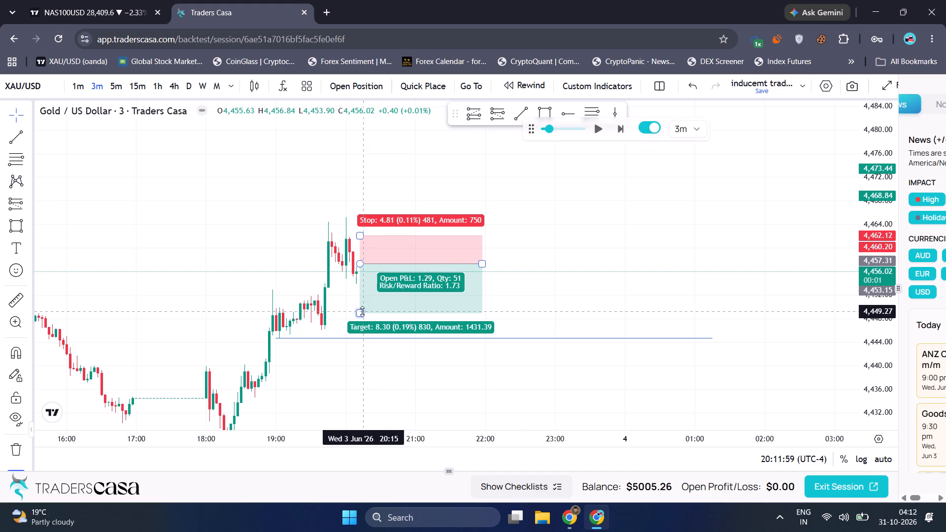
drag(362, 311, 359, 340)
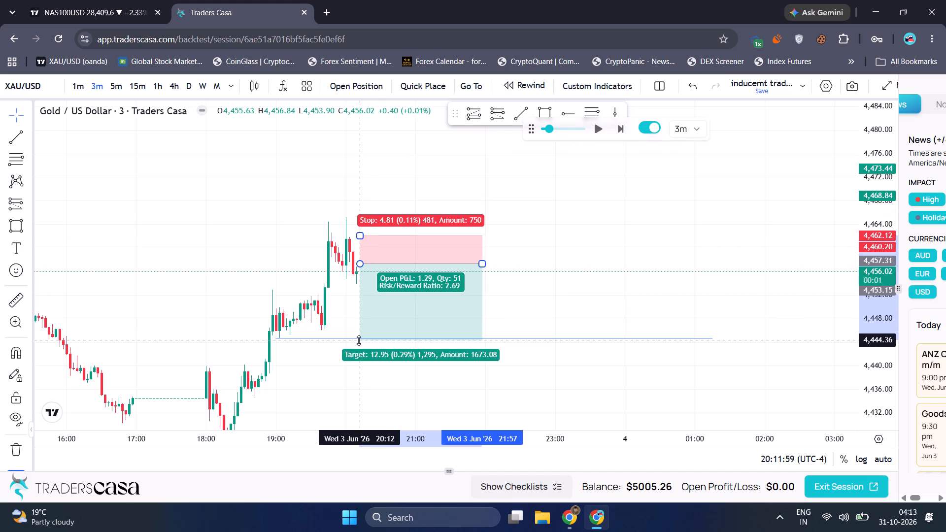
drag(359, 340, 360, 338)
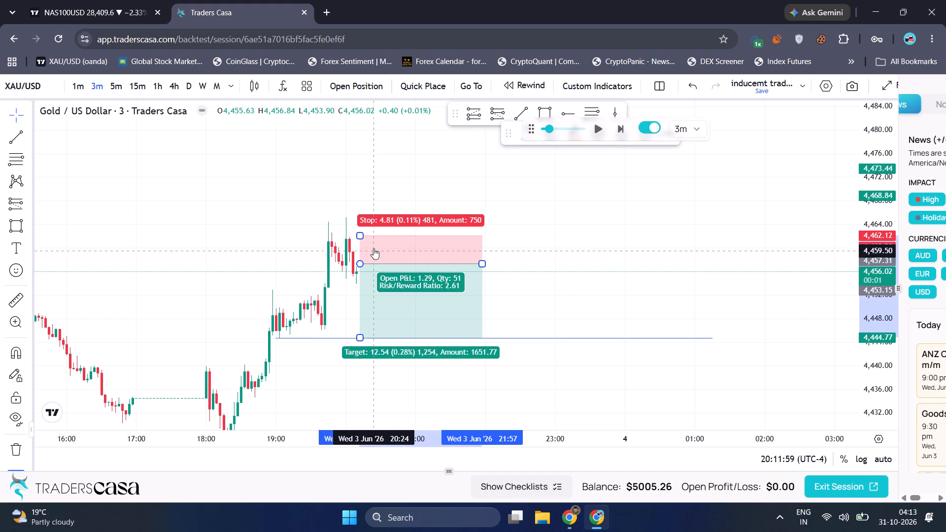
drag(362, 237, 361, 242)
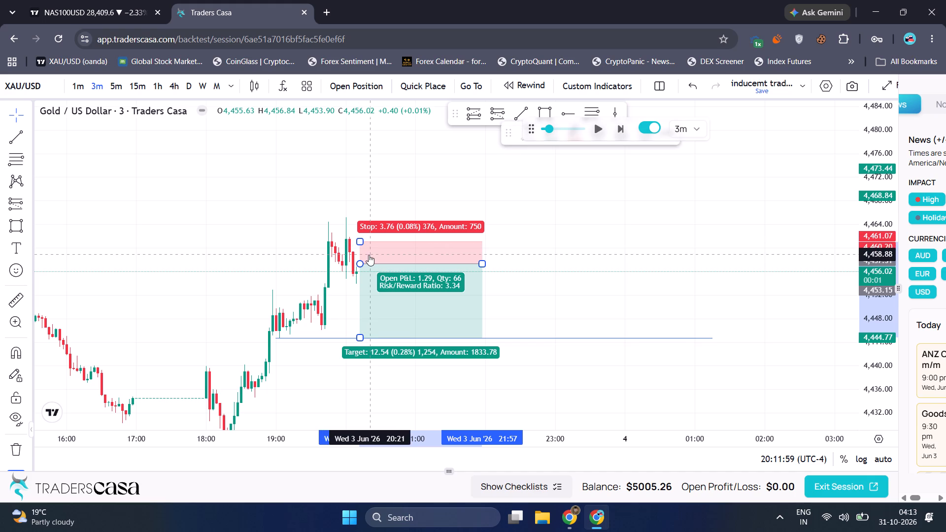
click(369, 255)
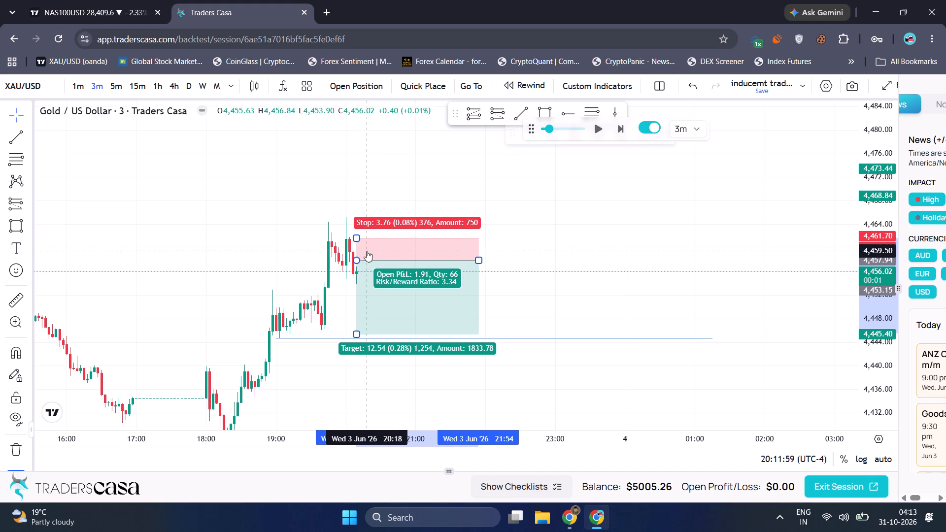
drag(353, 332, 354, 333)
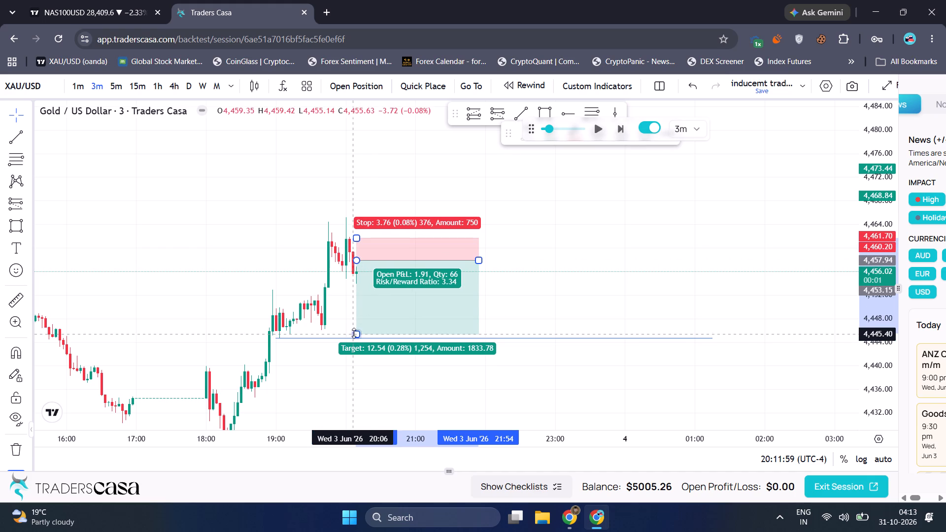
drag(354, 333, 354, 337)
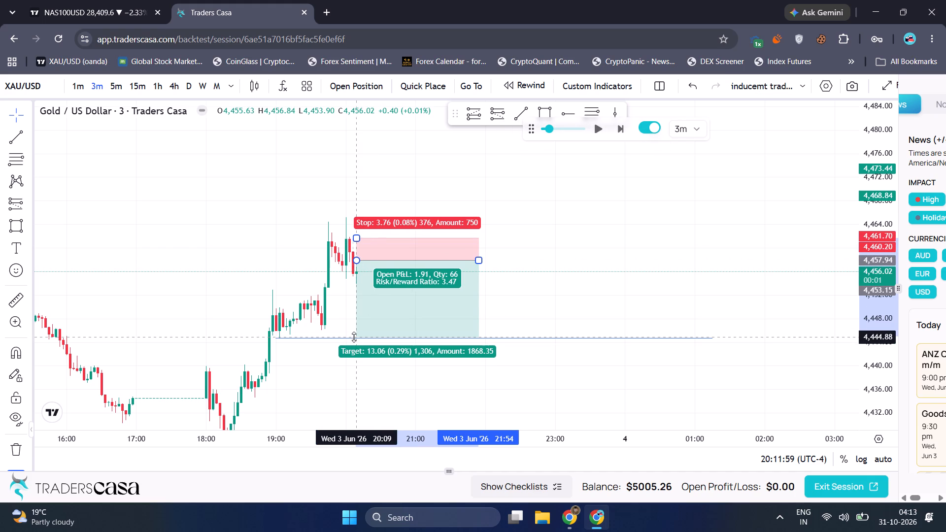
Place a sell limit order at 4457.94 with take profit 4444.88, stop loss 4461.7 and 0.25% risk.
click(349, 89)
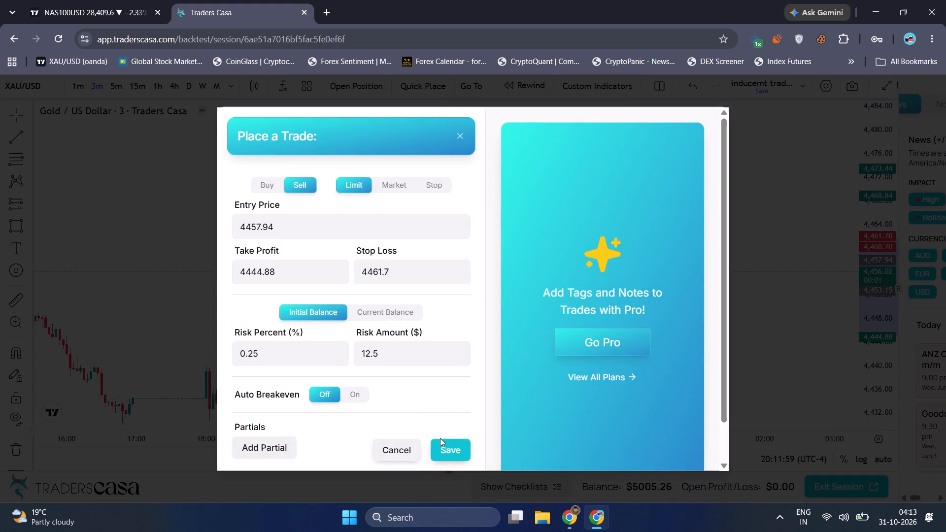
double_click(440, 438)
Run the 3-minute replay forward to 3 June 20:41, and pause it.
click(599, 125)
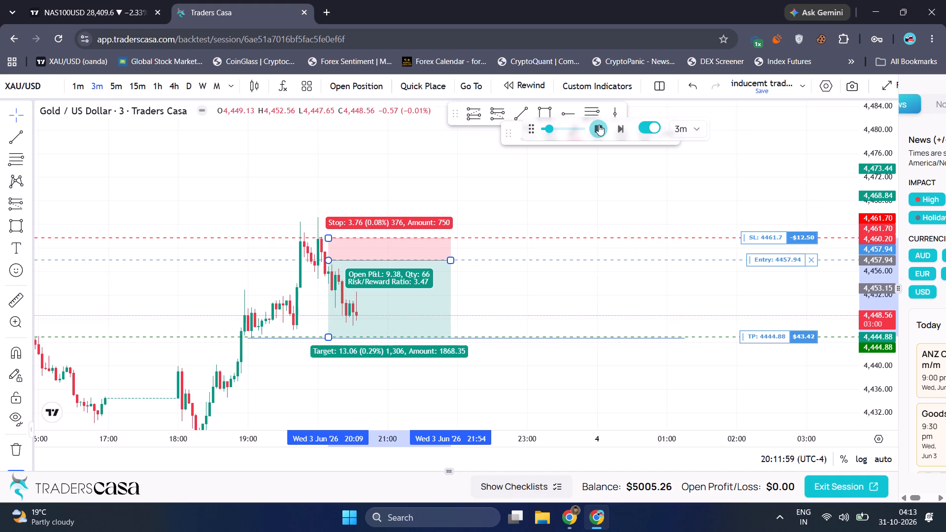
click(599, 125)
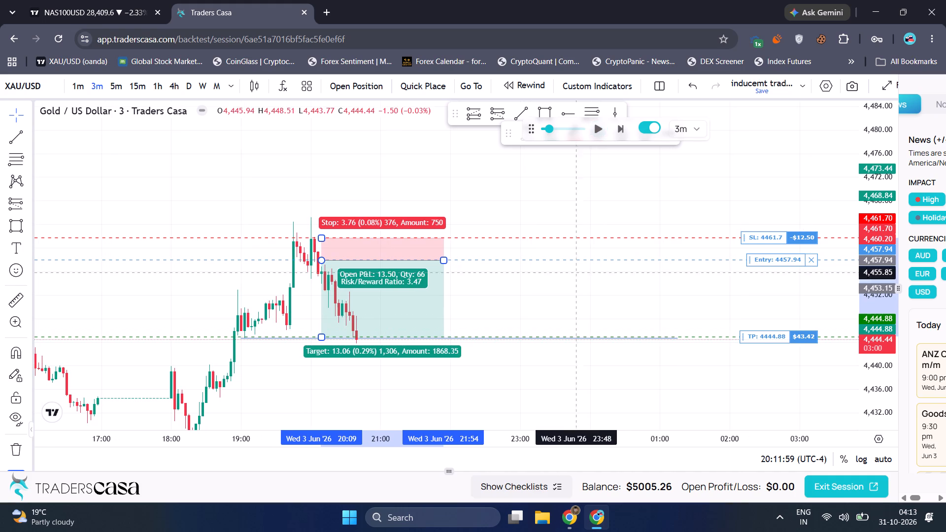
Cancel the pending sell limit order at 4457.94.
click(556, 290)
click(817, 258)
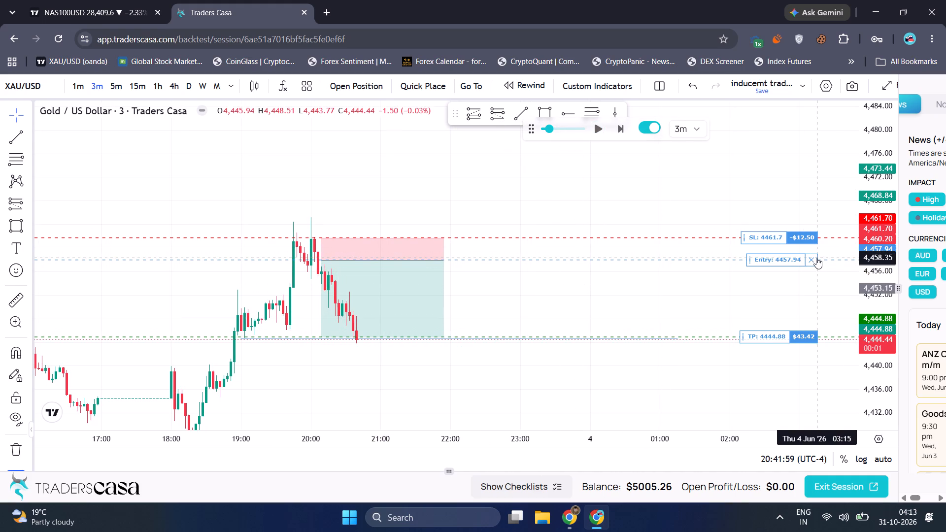
click(811, 259)
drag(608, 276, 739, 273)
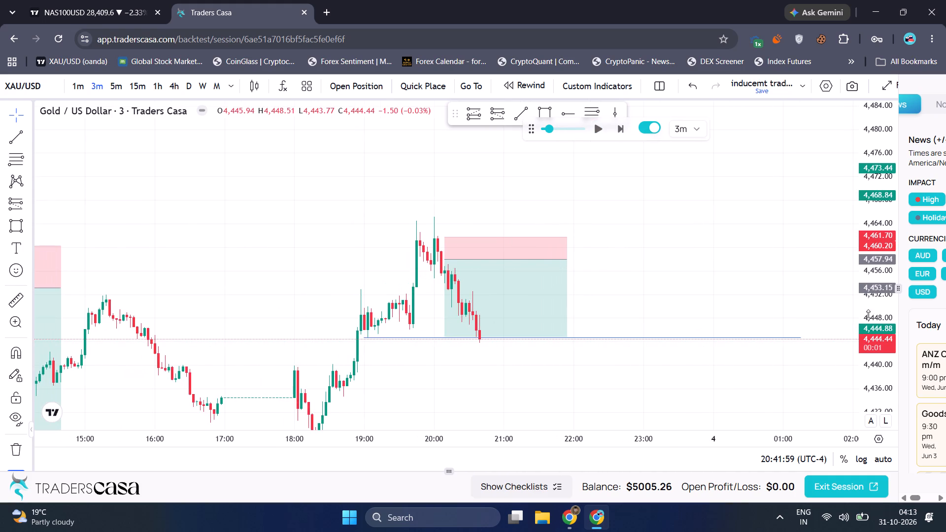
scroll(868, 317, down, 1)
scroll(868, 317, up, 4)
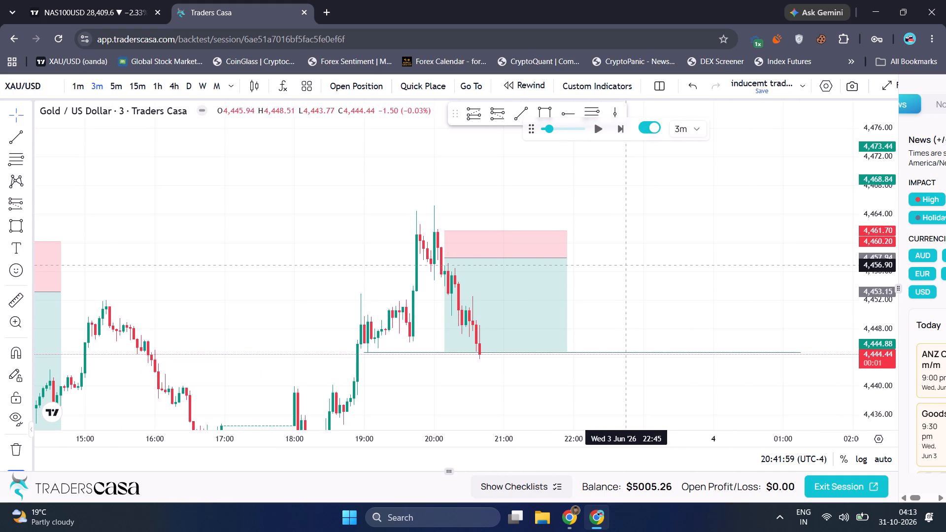
On the 15-minute chart, draw a rectangle zone from about 3 June 18:30, between about 4,441 and 4,432.
drag(625, 263, 602, 229)
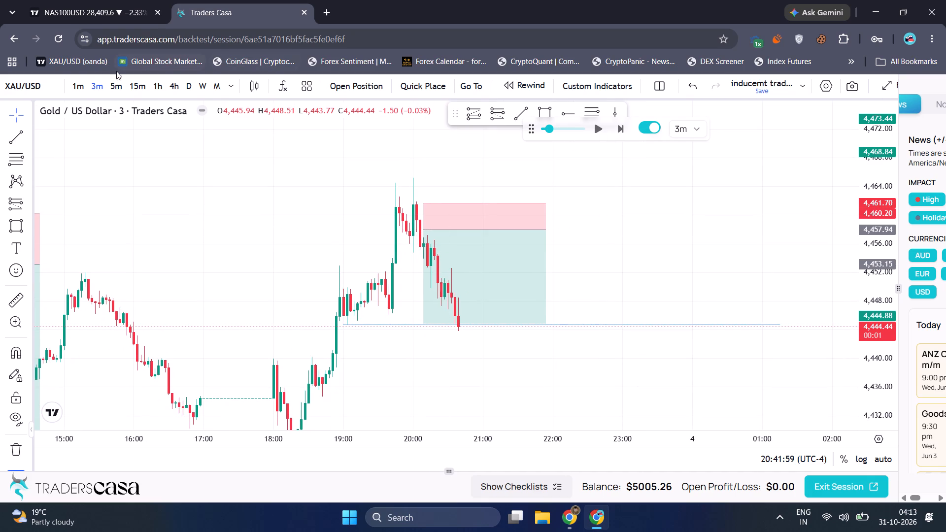
click(127, 87)
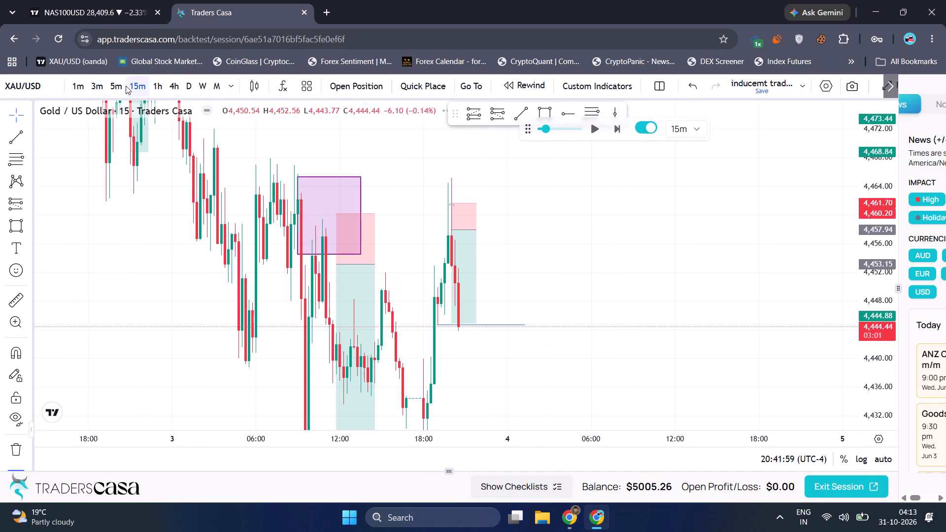
scroll(126, 86, up, 3)
drag(516, 284, 529, 207)
drag(885, 220, 881, 307)
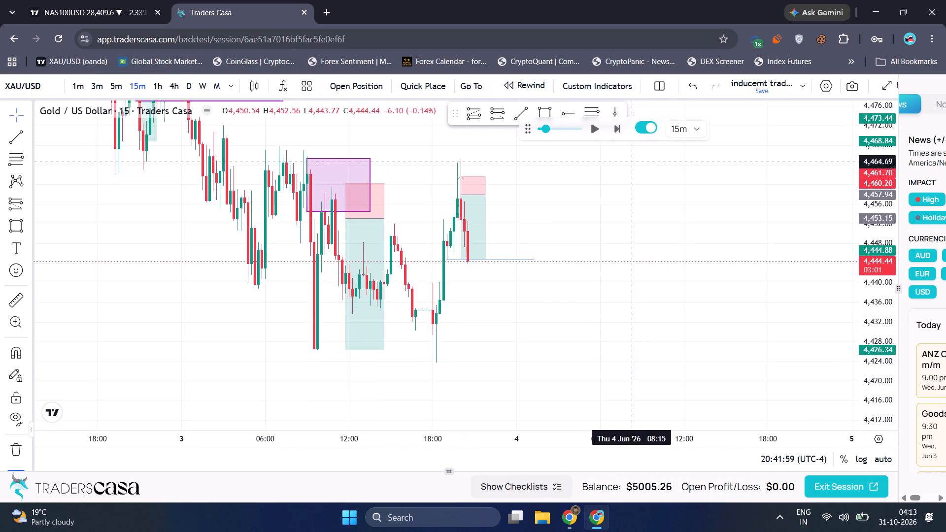
click(543, 109)
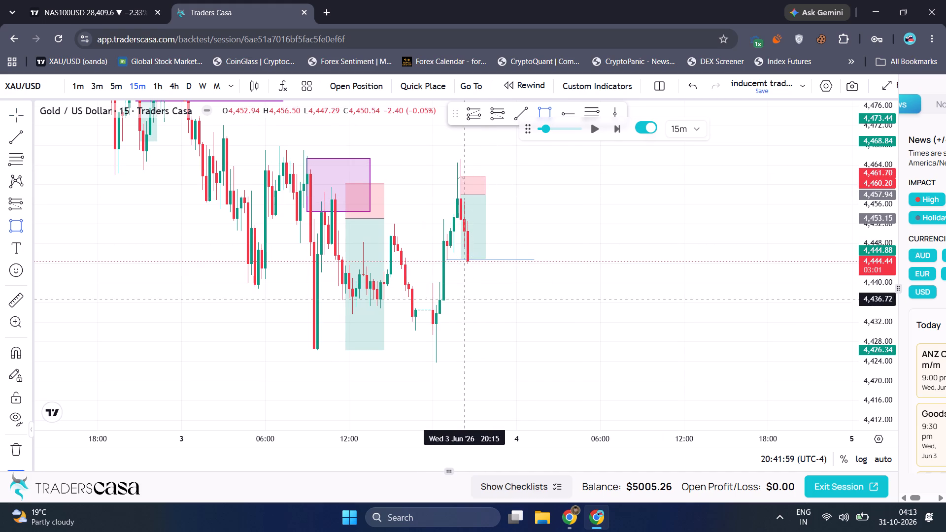
click(440, 277)
click(542, 322)
click(628, 315)
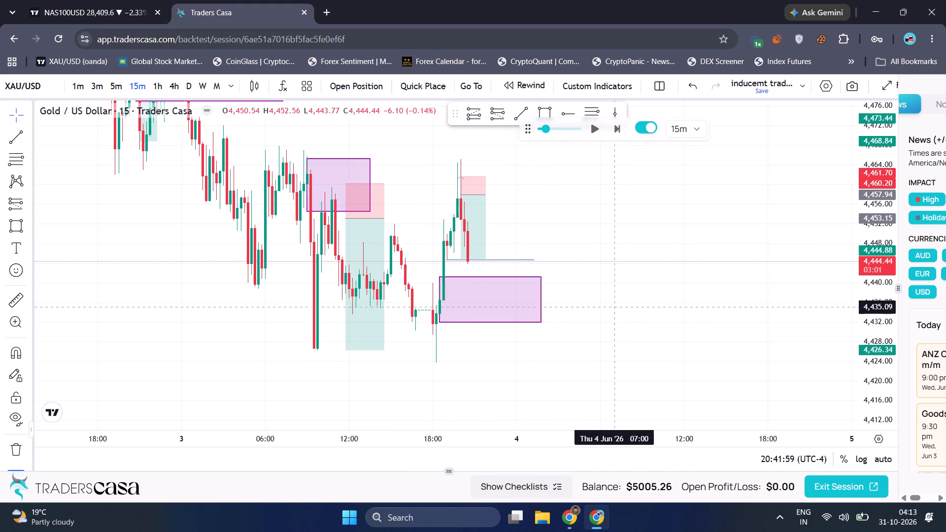
Run the replay forward on the 3-minute chart to 3 June 21:44, pausing at intervals.
click(102, 90)
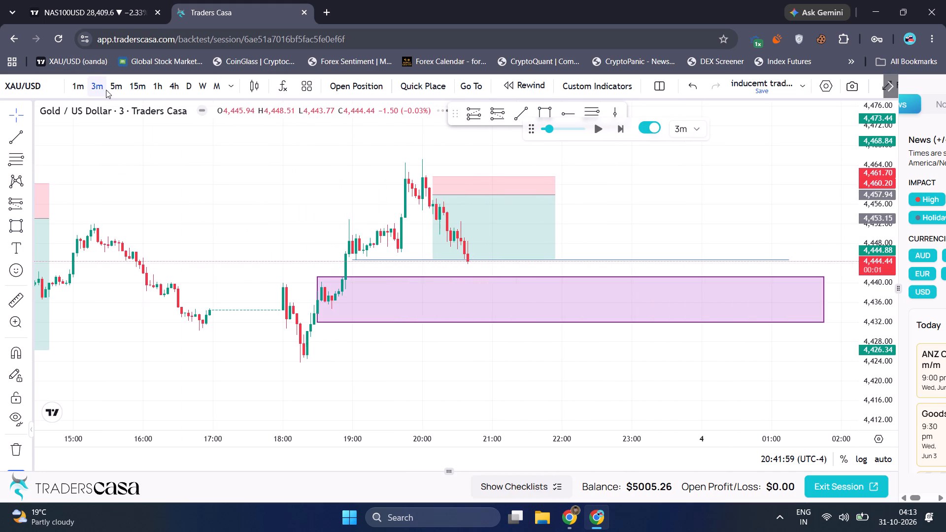
click(602, 127)
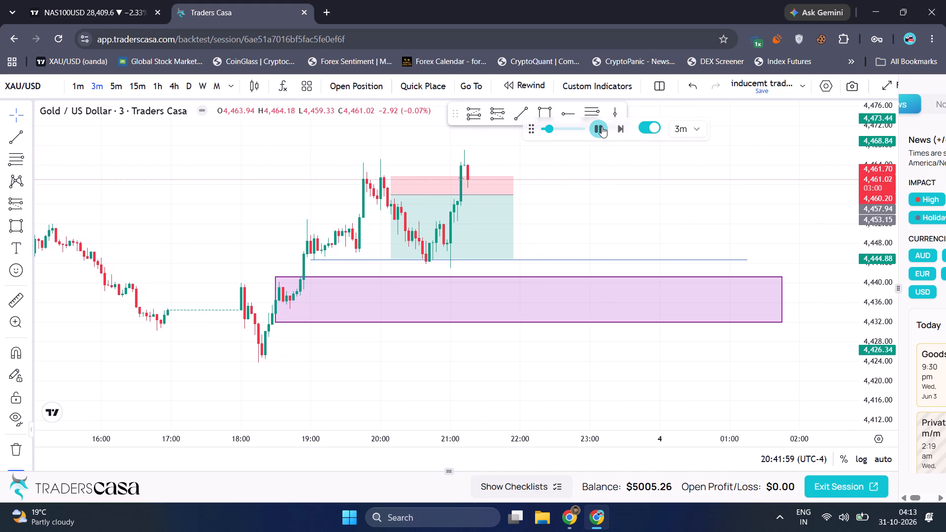
click(602, 127)
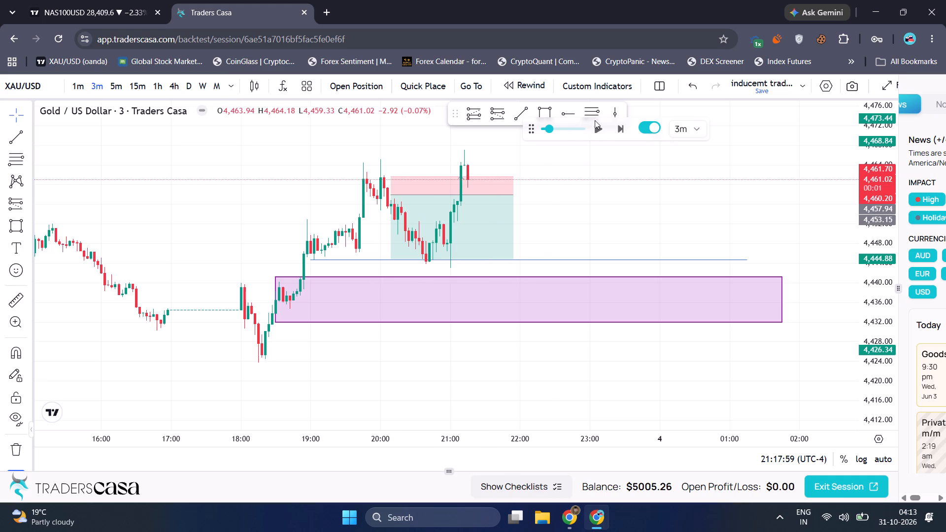
click(599, 124)
click(599, 124)
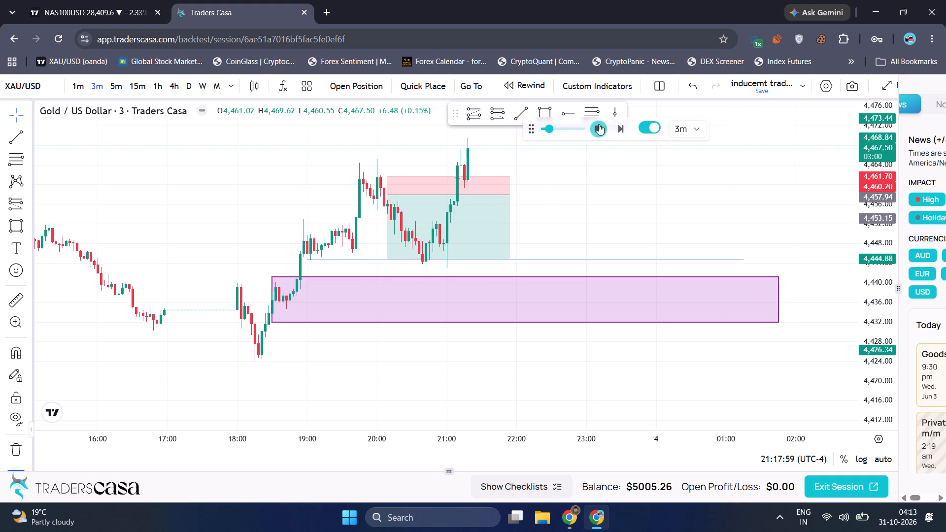
click(599, 124)
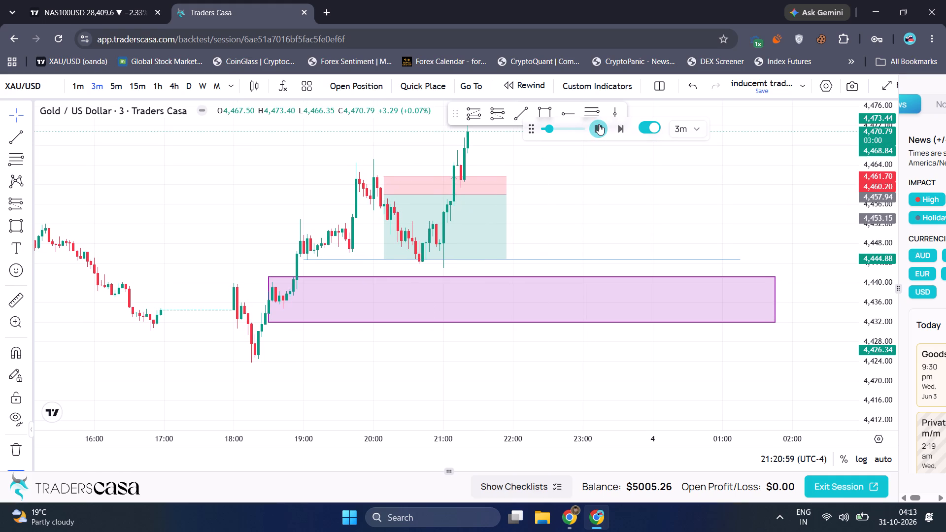
click(599, 124)
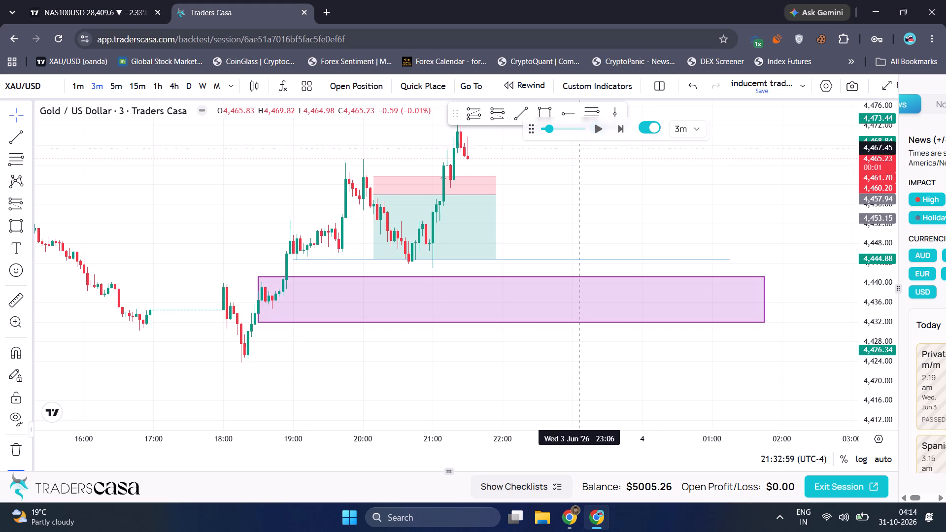
drag(564, 151, 541, 181)
click(594, 133)
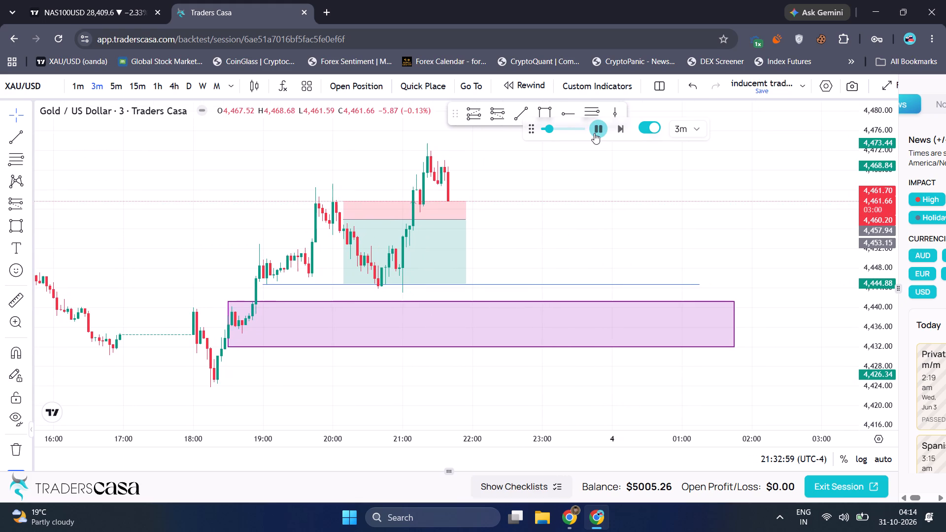
click(594, 133)
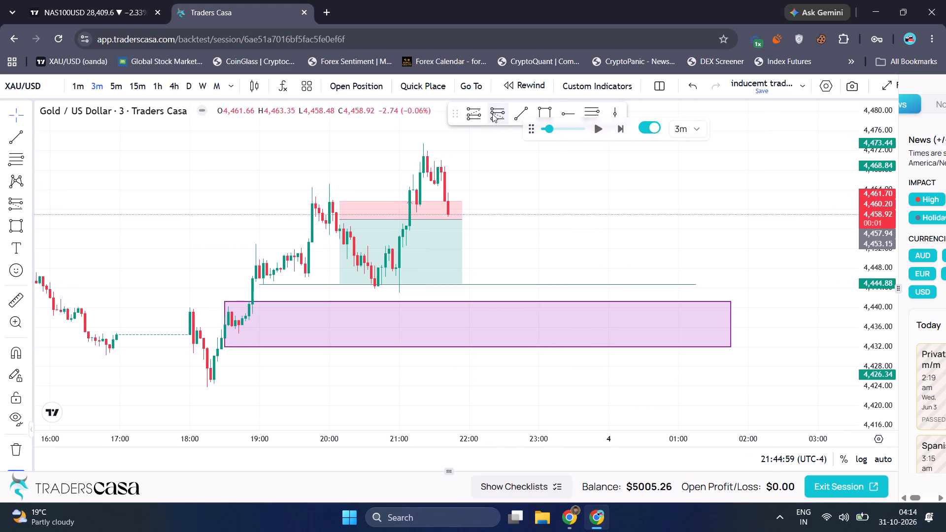
Place a short position drawing at 3 June 21:42 with entry 4,464.44, stop 4,470.33 and target 4,441.11.
click(492, 114)
click(448, 188)
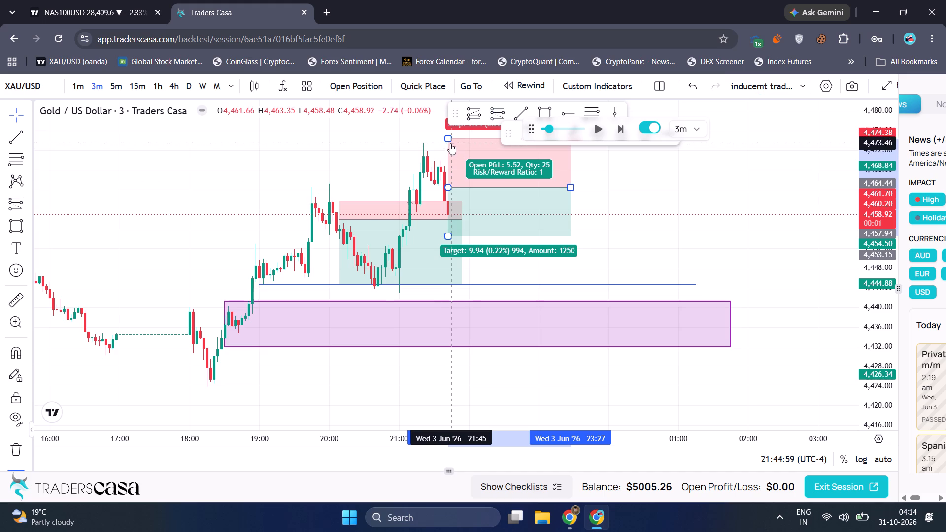
drag(450, 139, 449, 160)
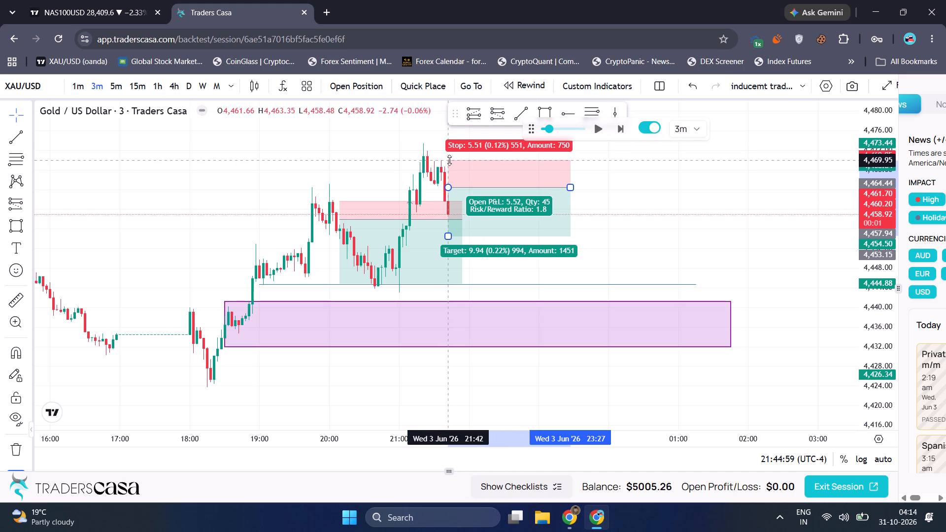
drag(449, 160, 450, 159)
drag(449, 235, 449, 252)
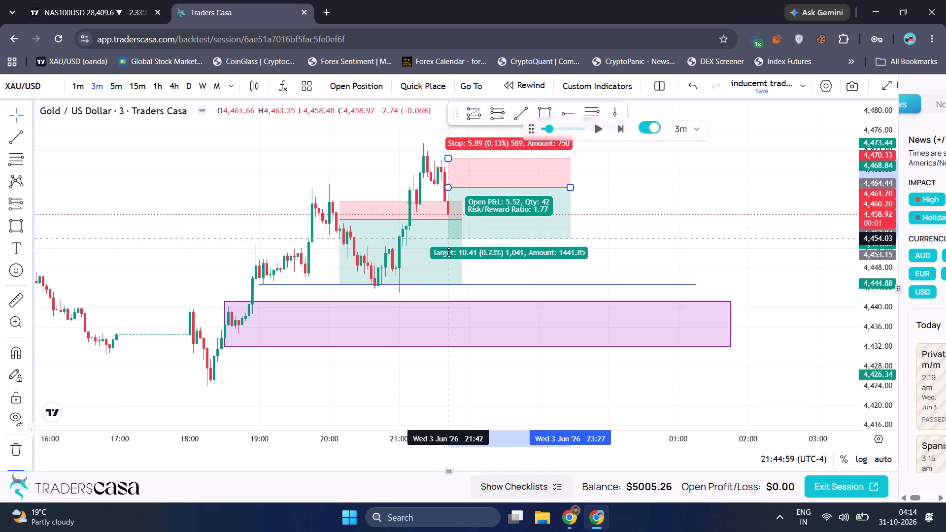
drag(449, 252, 447, 302)
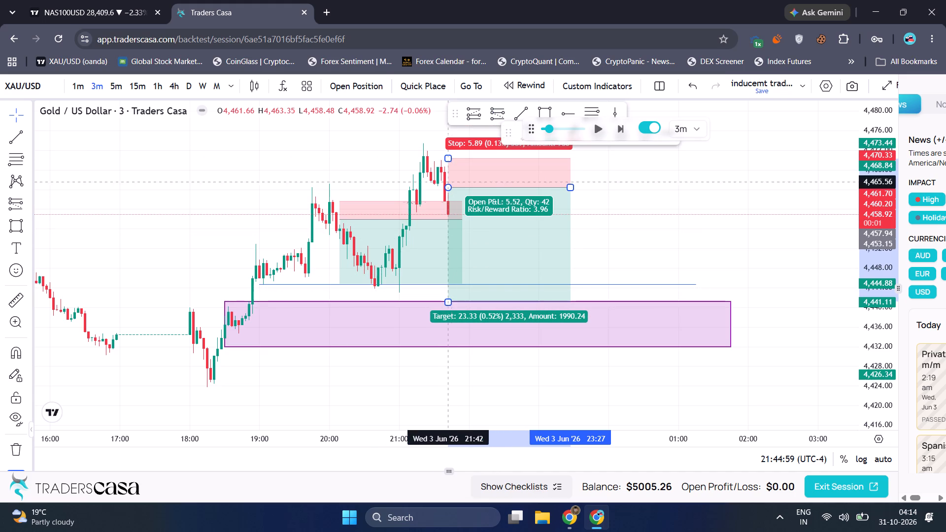
Place a sell limit order at 4464.44 with take profit 4441.11, stop loss 4470.33 and 0.25% risk.
click(354, 81)
click(439, 452)
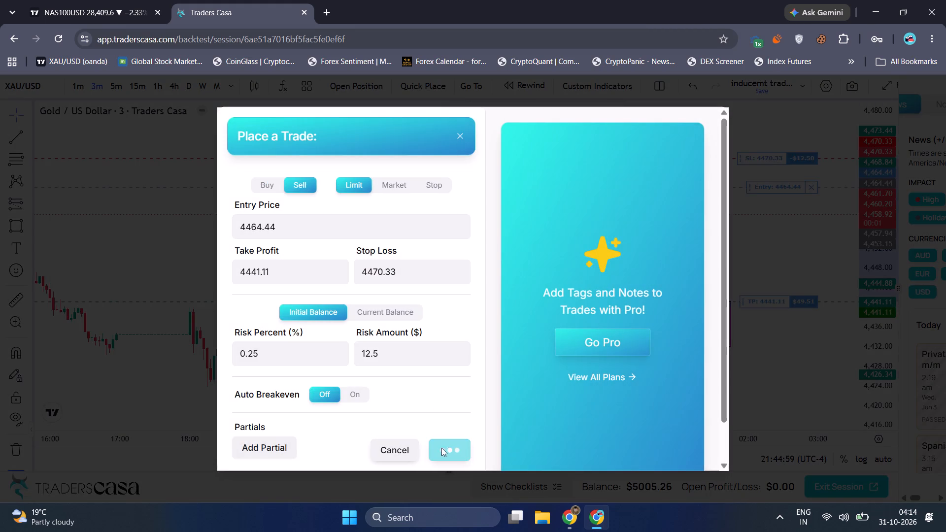
Run the 3-minute replay forward to 3 June 22:50 with the sell order active, and pause it.
click(601, 126)
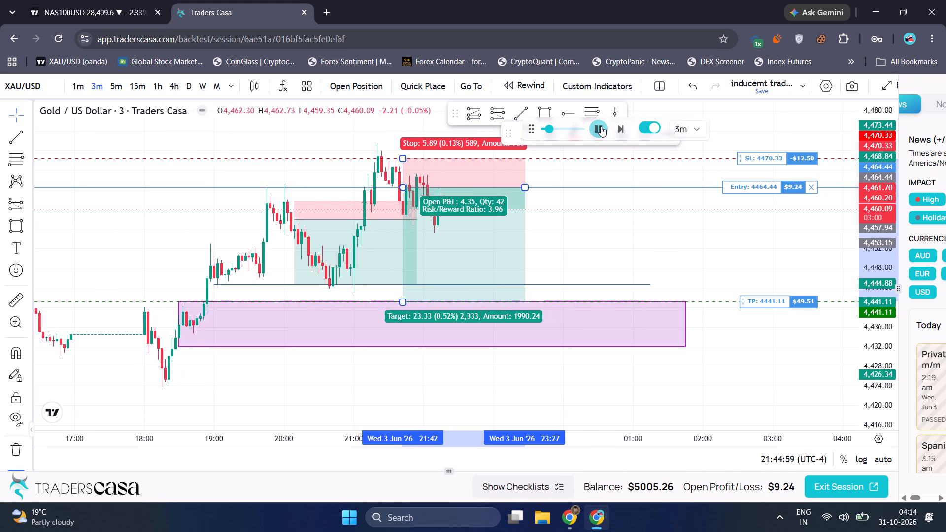
click(592, 214)
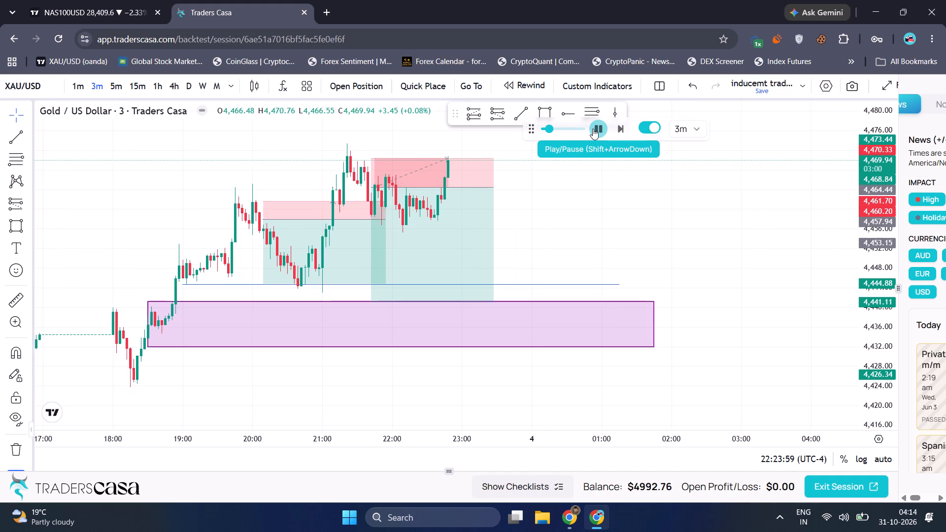
click(593, 129)
Examine the 15-minute chart's 3 June price action against the marked zones and the latest short trade.
drag(578, 197, 626, 204)
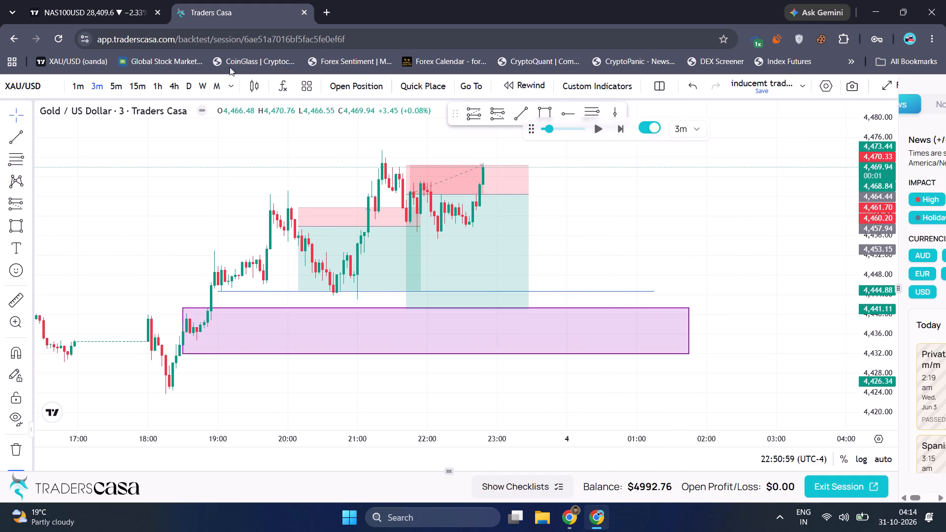
click(137, 87)
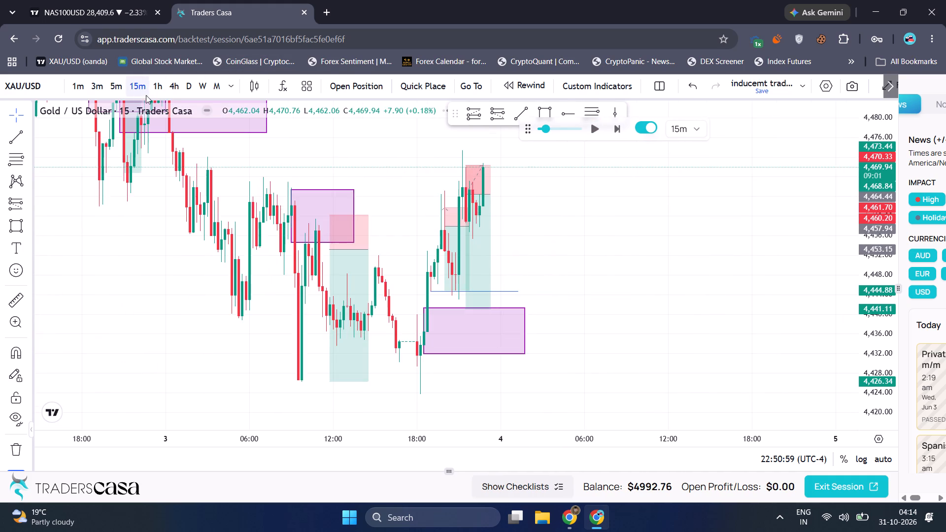
scroll(261, 180, up, 2)
drag(448, 256, 482, 227)
drag(334, 164, 521, 323)
drag(427, 248, 306, 199)
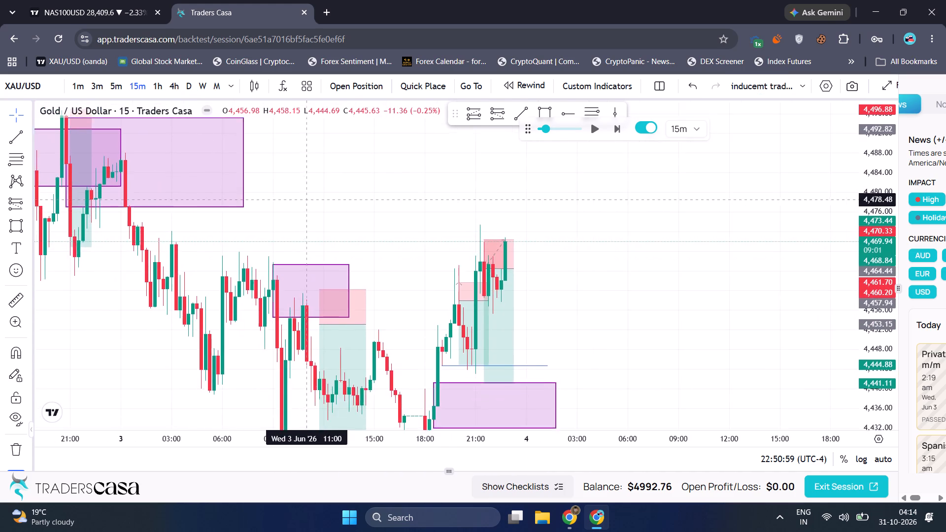
drag(306, 199, 271, 161)
drag(303, 160, 253, 133)
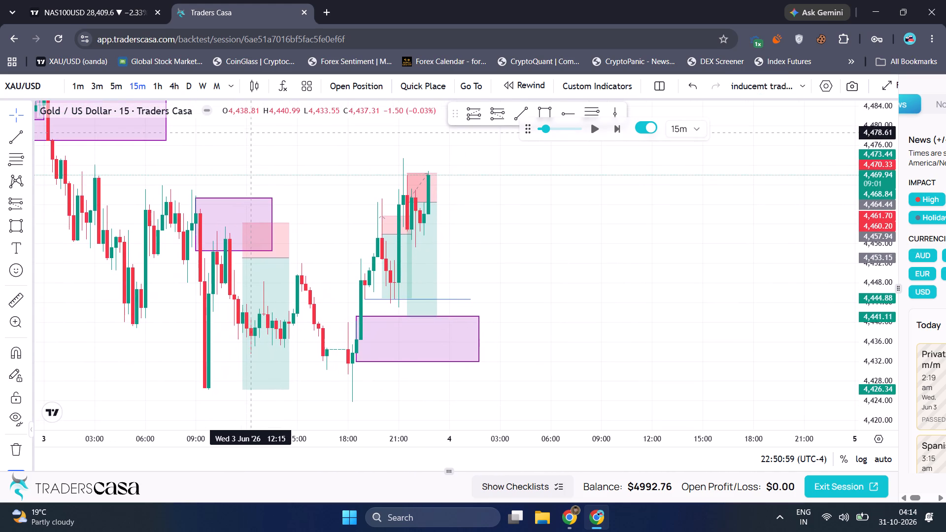
drag(340, 176, 338, 182)
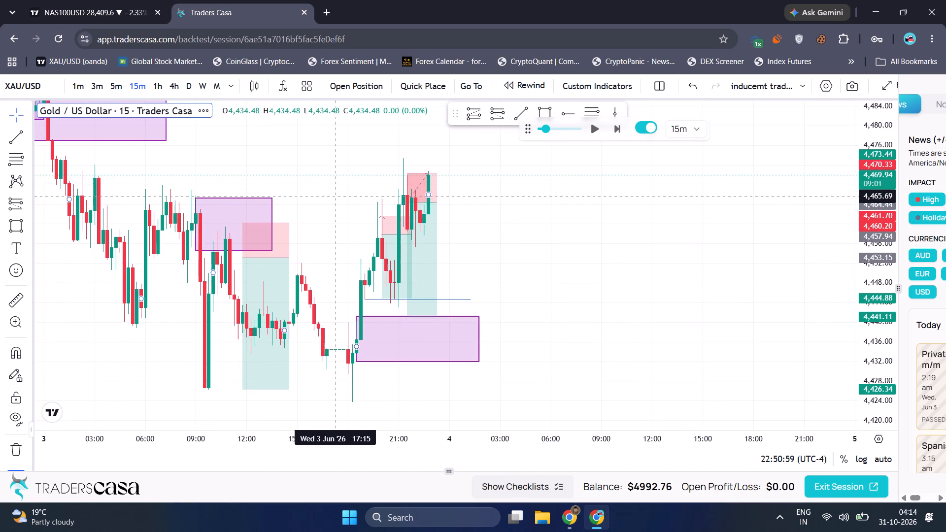
drag(337, 196, 318, 193)
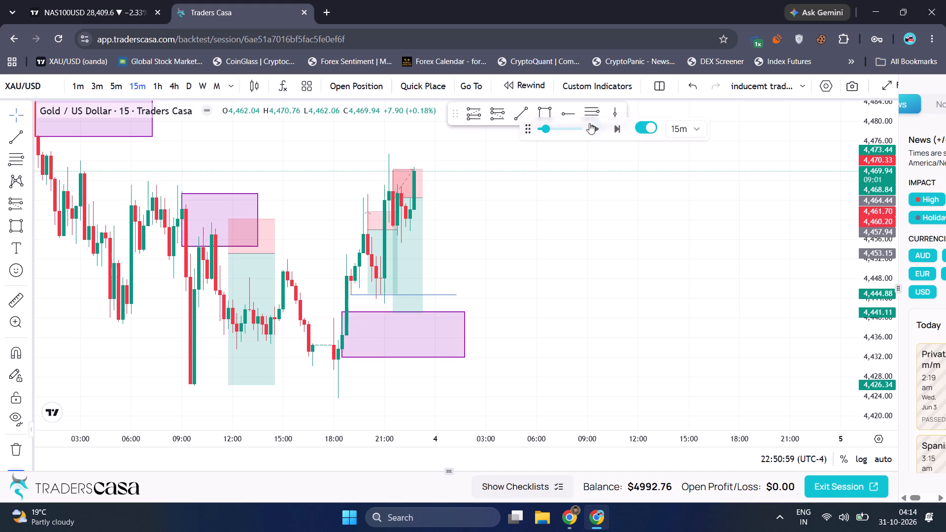